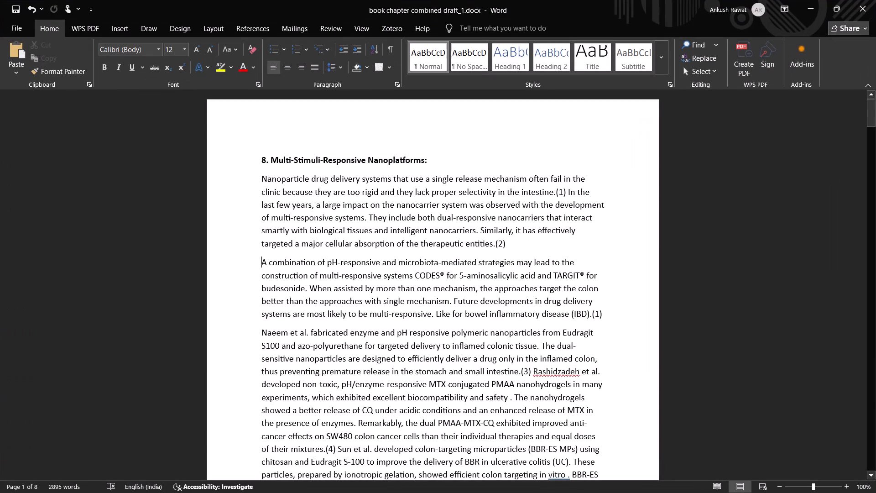
scroll(418, 241, "down", 3)
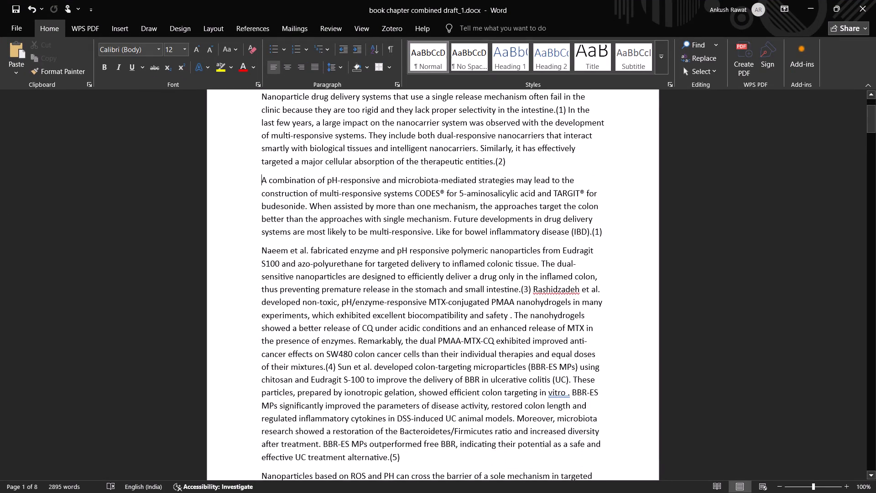
scroll(418, 241, "down", 1)
scroll(418, 241, "up", 1)
scroll(418, 241, "down", 2)
scroll(305, 227, "down", 1)
scroll(305, 227, "up", 1)
scroll(305, 228, "down", 1)
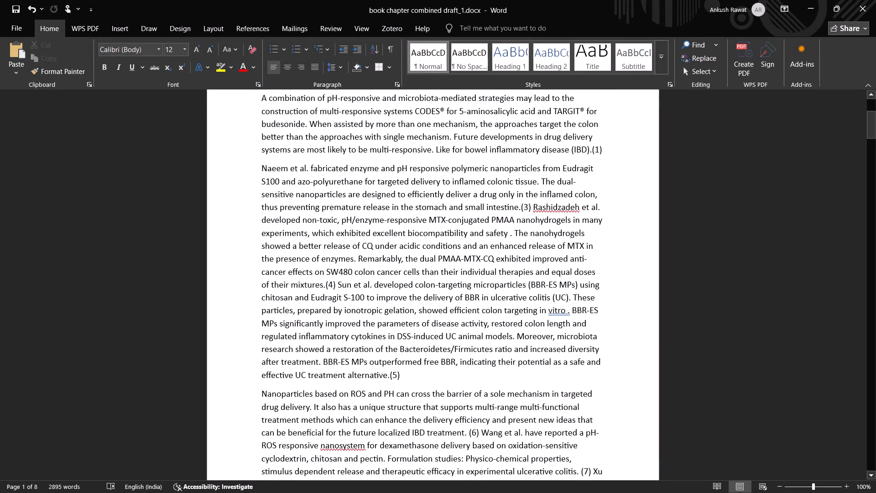
middle_click_drag(235, 189, 243, 262)
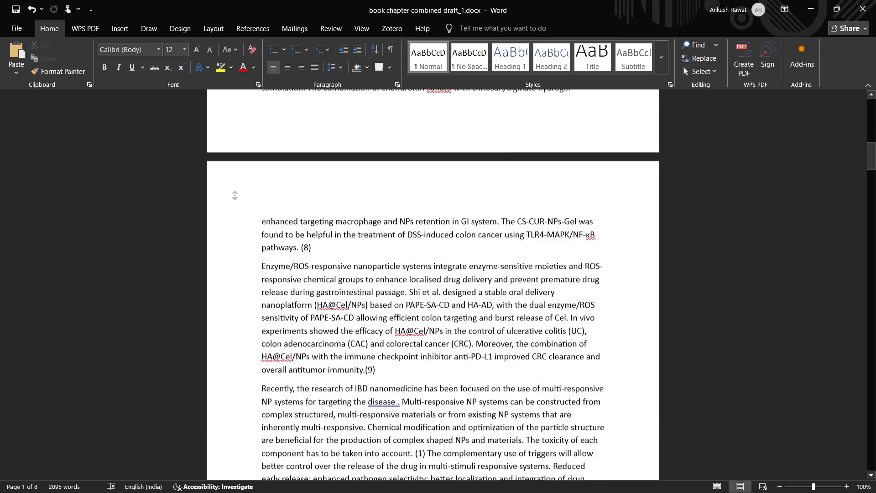
middle_click_drag(243, 262, 245, 282)
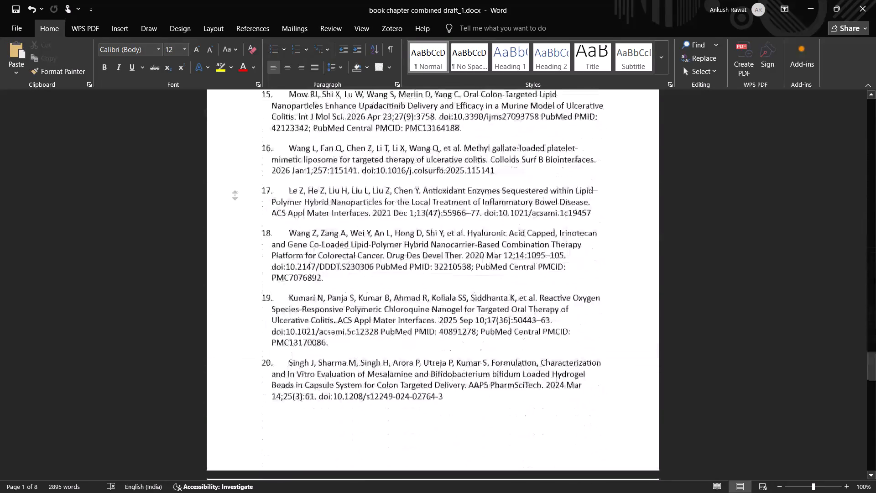
middle_click_drag(245, 282, 240, 271)
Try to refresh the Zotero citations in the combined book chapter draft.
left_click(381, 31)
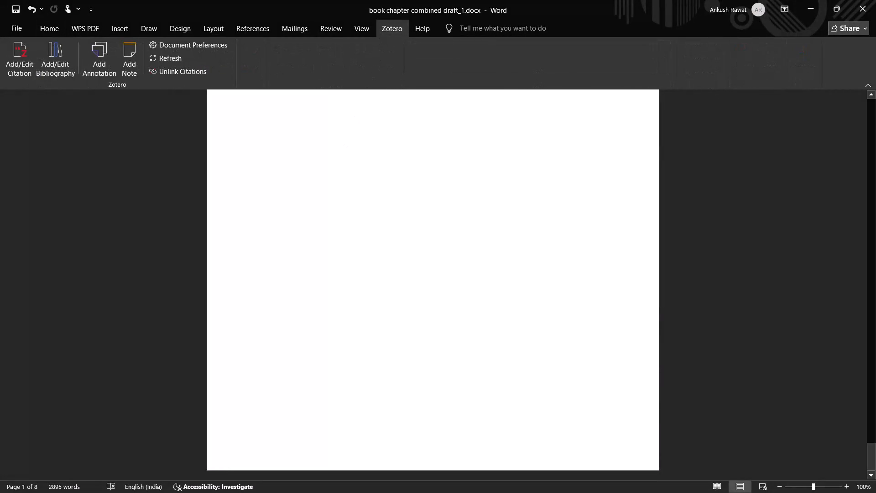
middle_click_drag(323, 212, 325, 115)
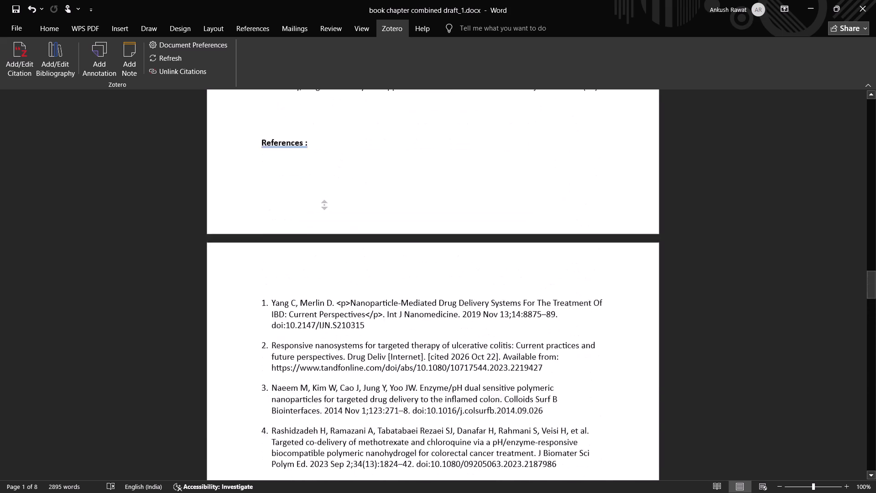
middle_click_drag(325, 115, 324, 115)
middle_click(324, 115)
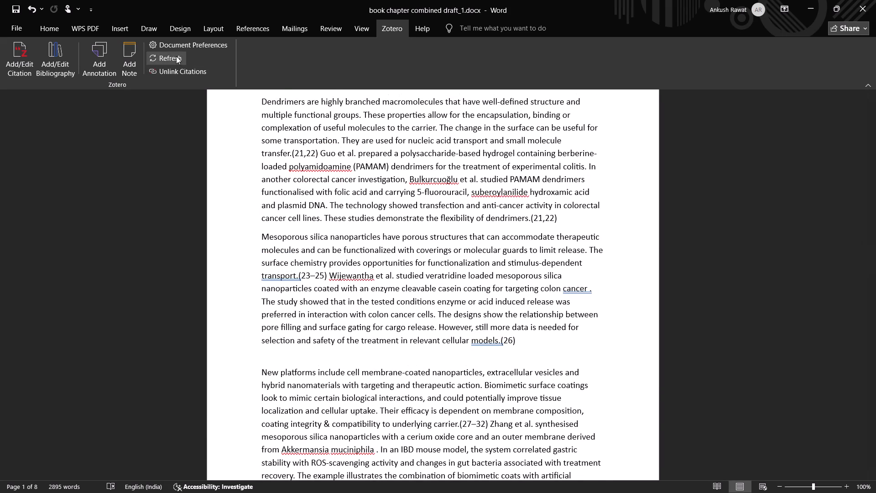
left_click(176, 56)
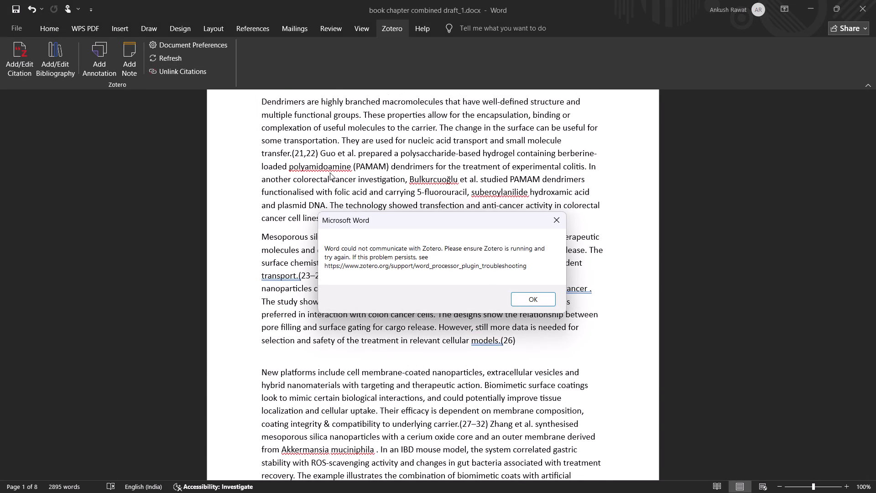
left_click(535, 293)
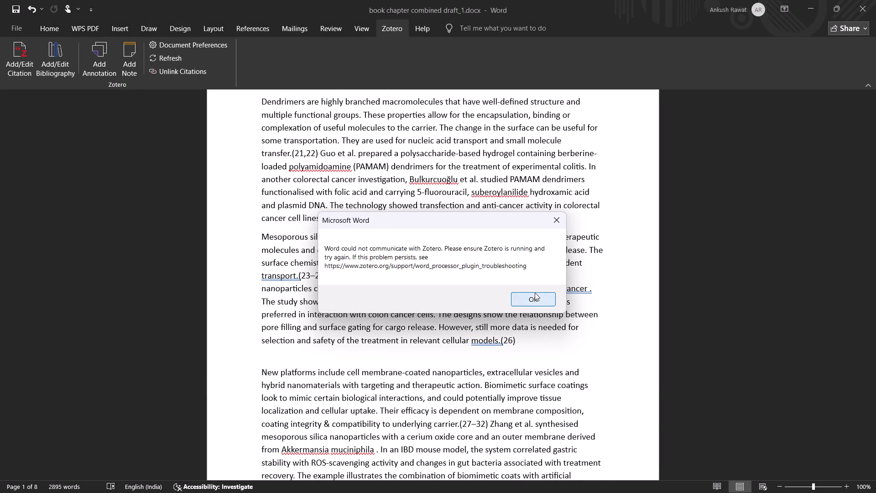
Launch the Zotero desktop app.
type("zotr")
key("BackSpace")
type("ero")
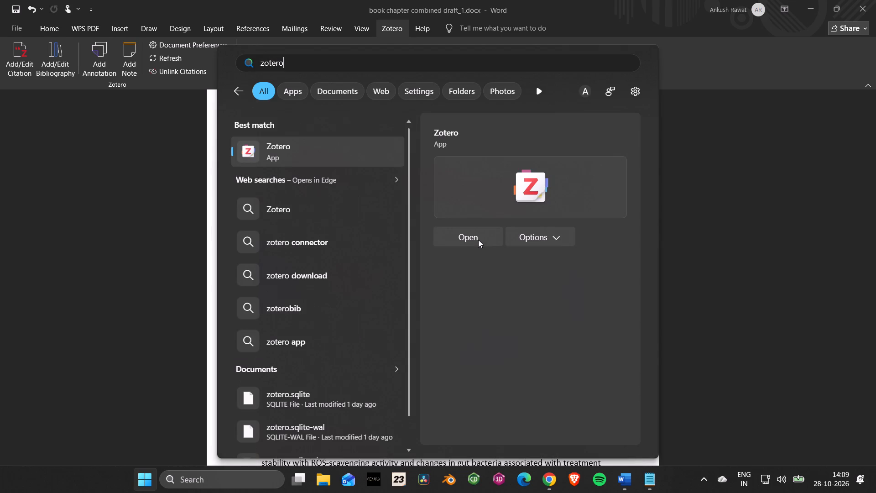
key("Return")
scroll(363, 237, "down", 1)
scroll(364, 237, "up", 3)
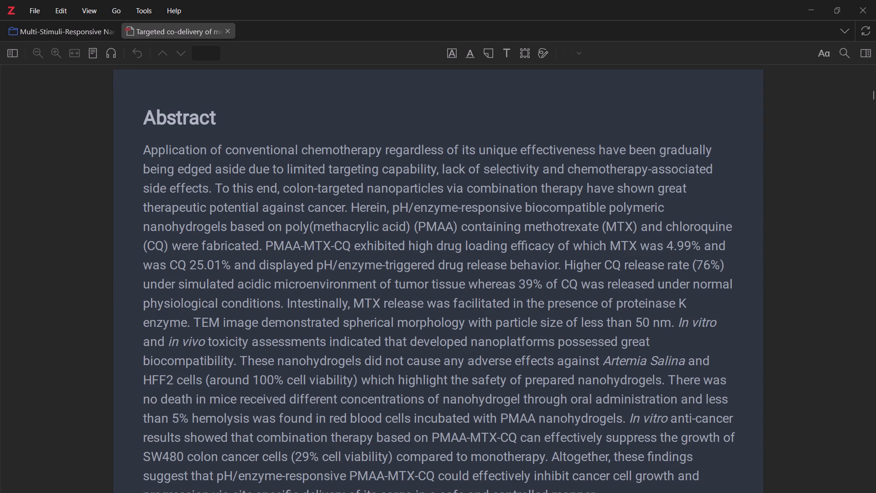
Close the open methotrexate and chloroquine co-delivery article in Zotero and return to the Word draft.
left_click(227, 30)
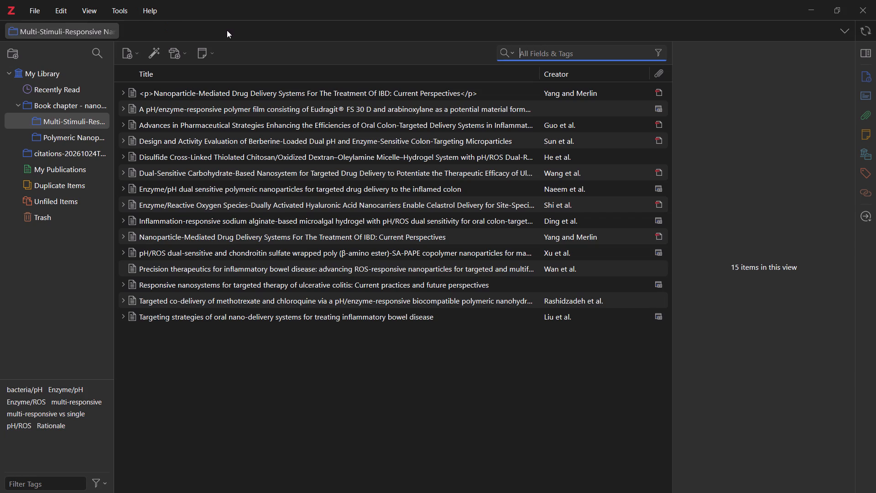
left_click(811, 3)
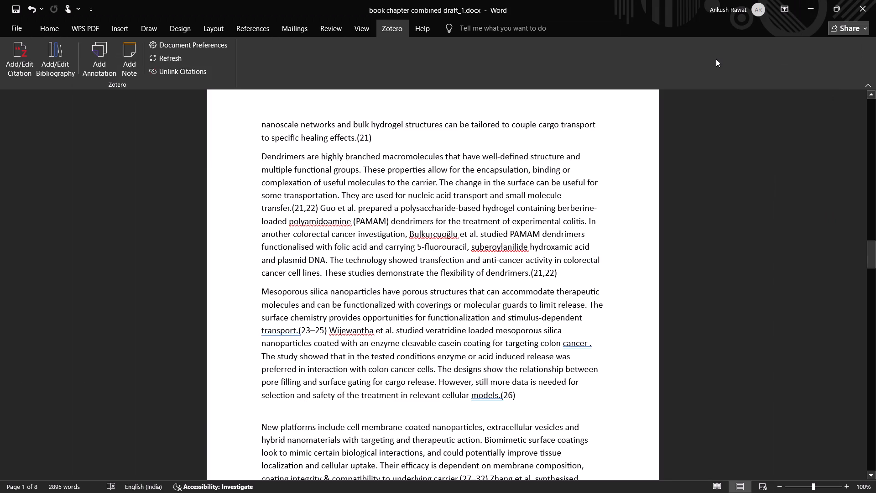
Read the opening paragraphs of section 8, Multi-Stimuli-Responsive Nanoplatforms, in the combined draft, checking their in-text citations.
middle_click_drag(525, 401, 505, 262)
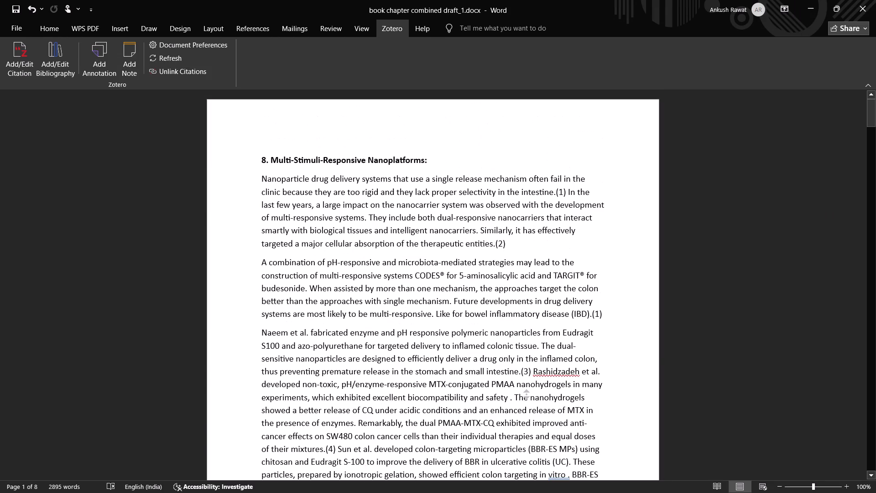
middle_click_drag(505, 262, 504, 260)
scroll(580, 312, "down", 3)
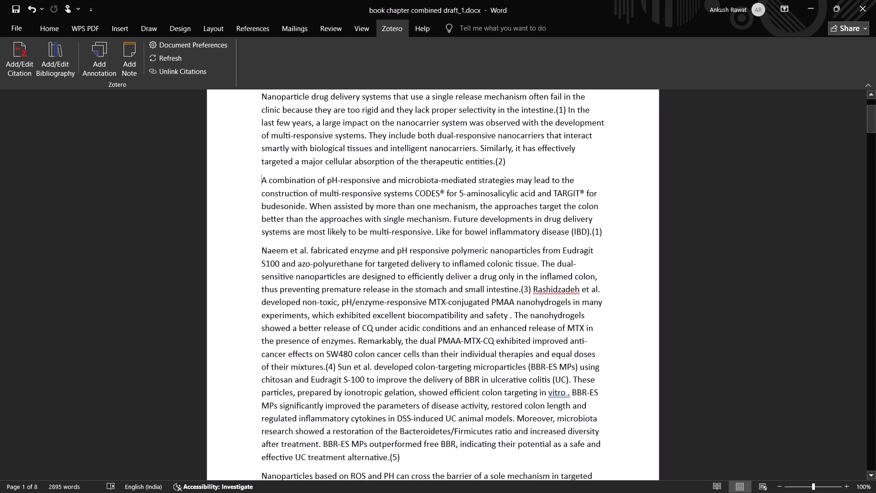
scroll(445, 289, "up", 3)
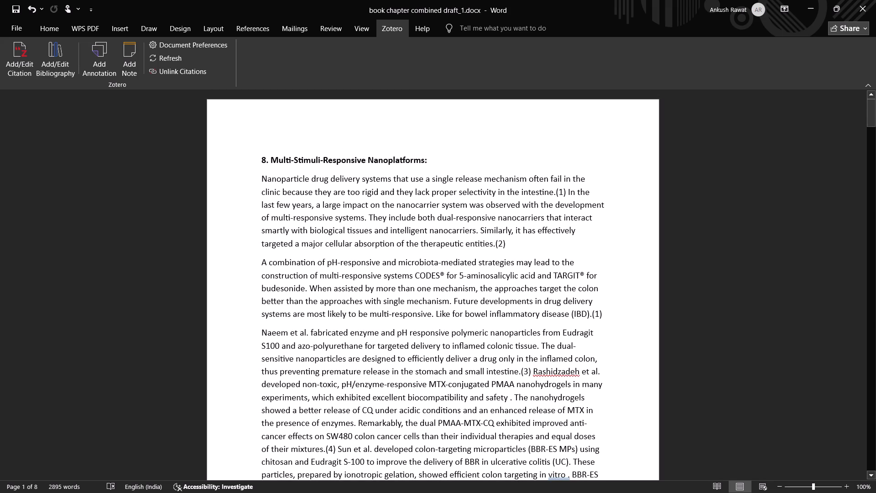
scroll(502, 281, "down", 3)
scroll(502, 282, "up", 1)
scroll(502, 282, "down", 1)
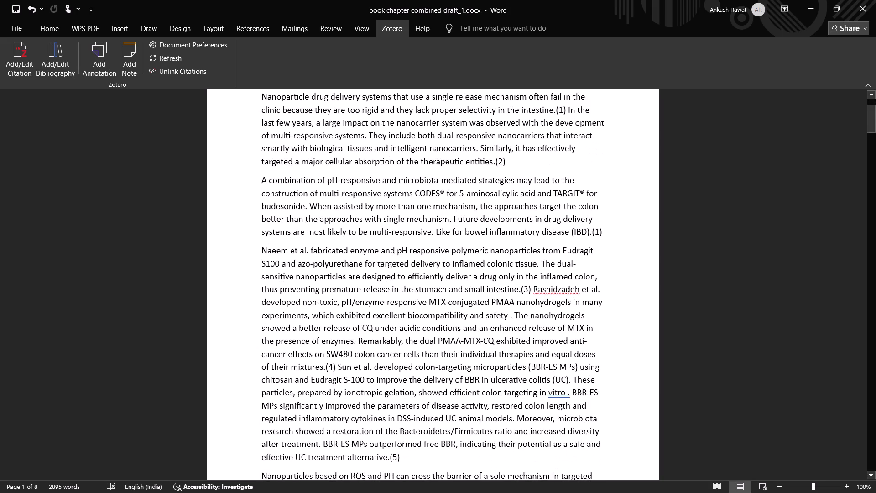
scroll(502, 282, "up", 2)
scroll(502, 282, "down", 4)
scroll(502, 282, "up", 1)
scroll(502, 282, "down", 1)
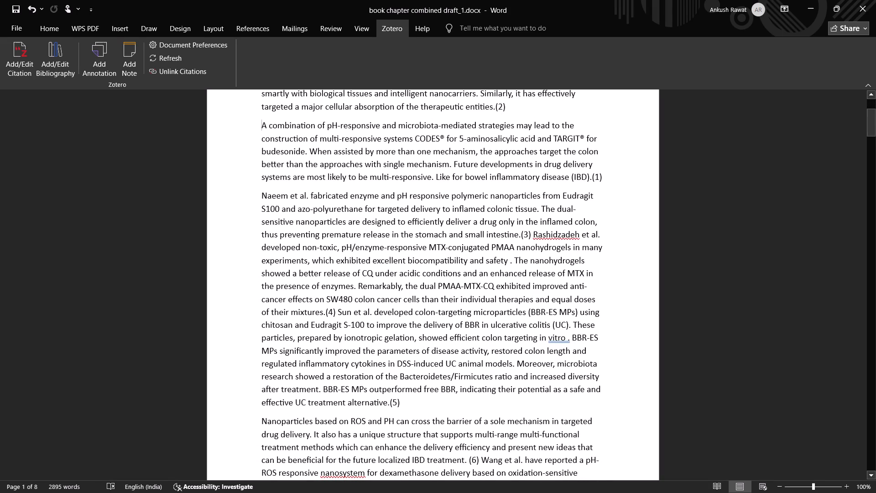
scroll(473, 301, "down", 3)
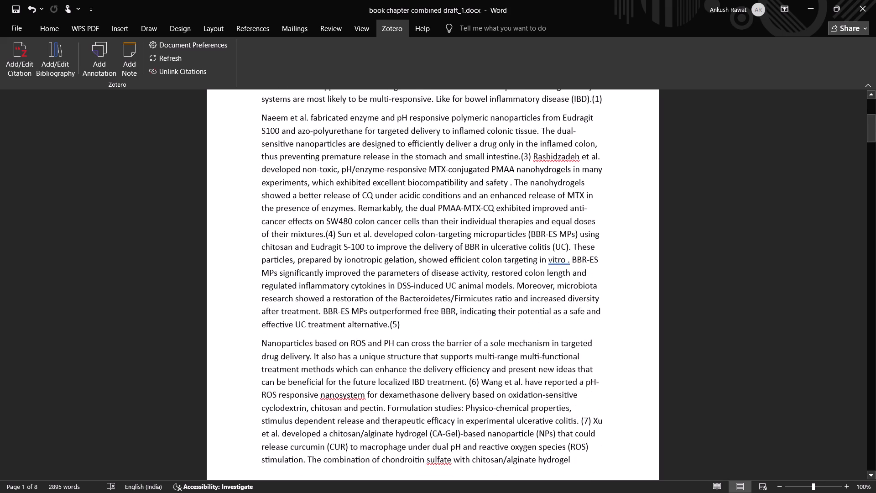
scroll(472, 302, "down", 1)
scroll(472, 302, "up", 1)
scroll(471, 303, "down", 3)
Look through the rest of the combined draft, including section 9 and the numbered references, and return to the start.
middle_click_drag(624, 264, 615, 291)
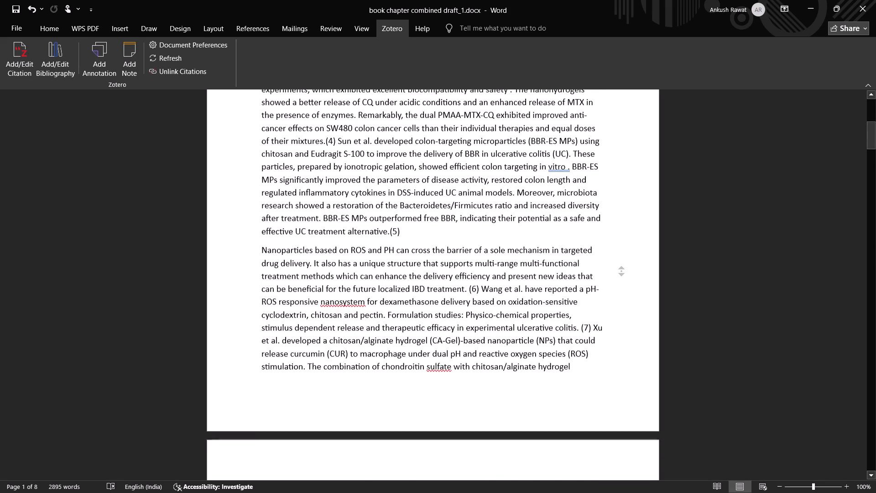
middle_click_drag(615, 291, 609, 307)
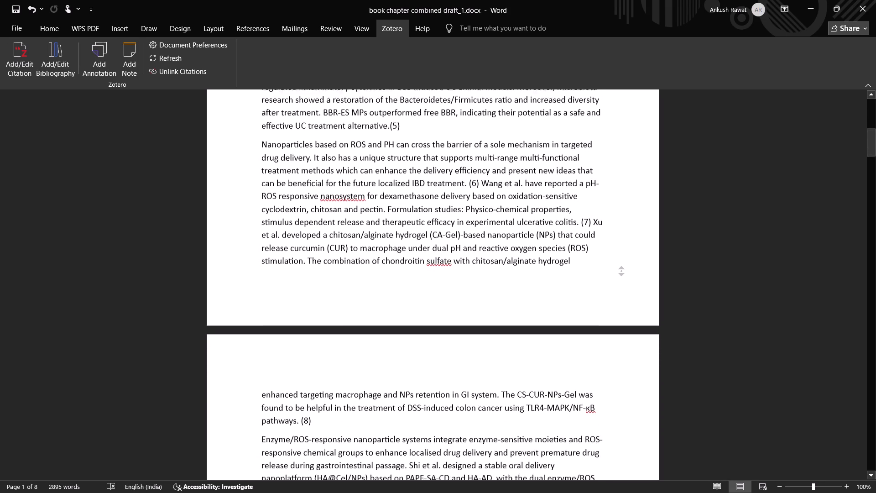
middle_click_drag(609, 307, 601, 320)
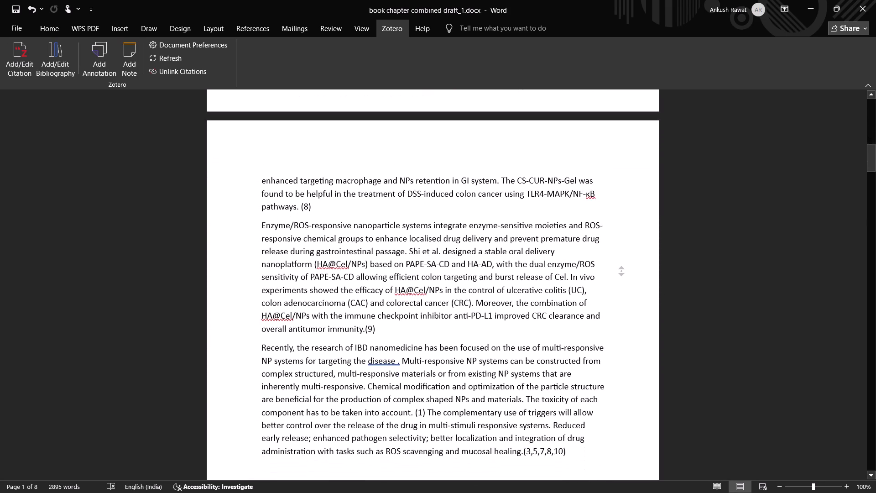
middle_click_drag(601, 320, 598, 329)
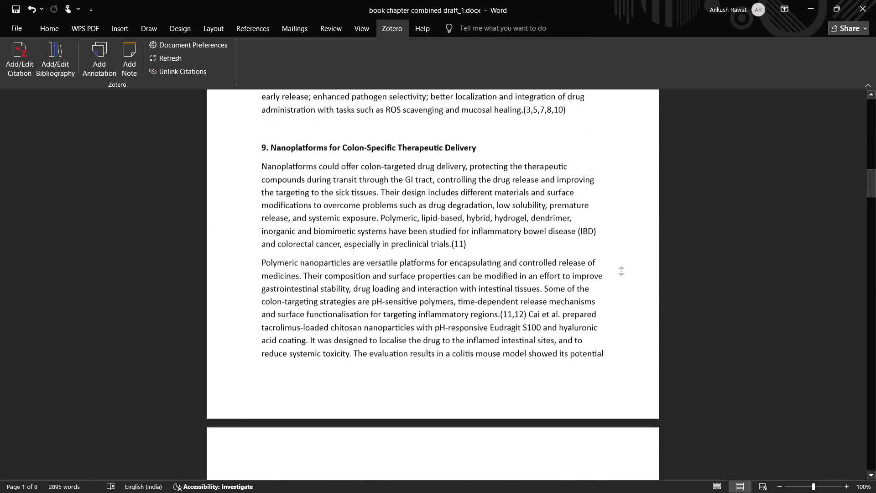
middle_click_drag(598, 329, 597, 333)
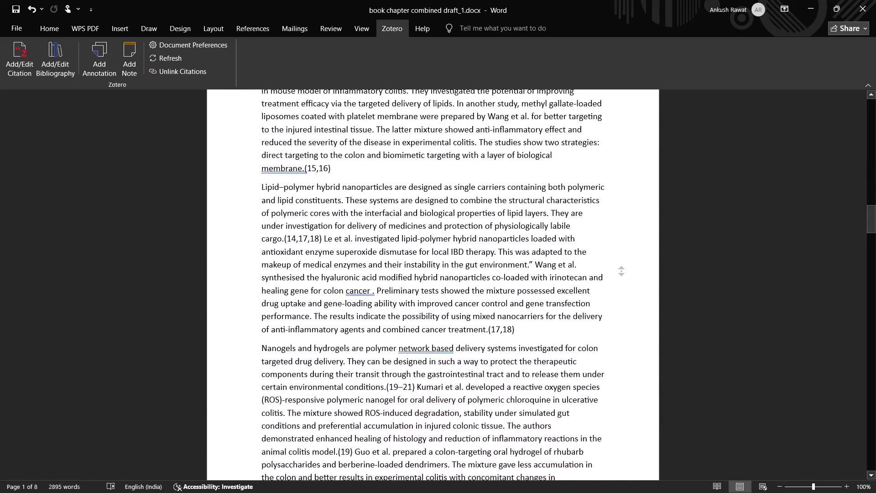
middle_click_drag(597, 333, 597, 335)
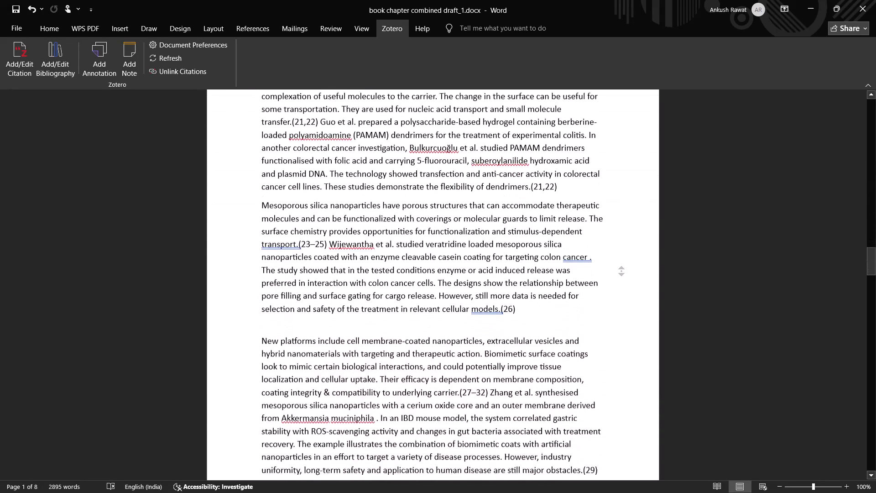
middle_click_drag(597, 335, 597, 337)
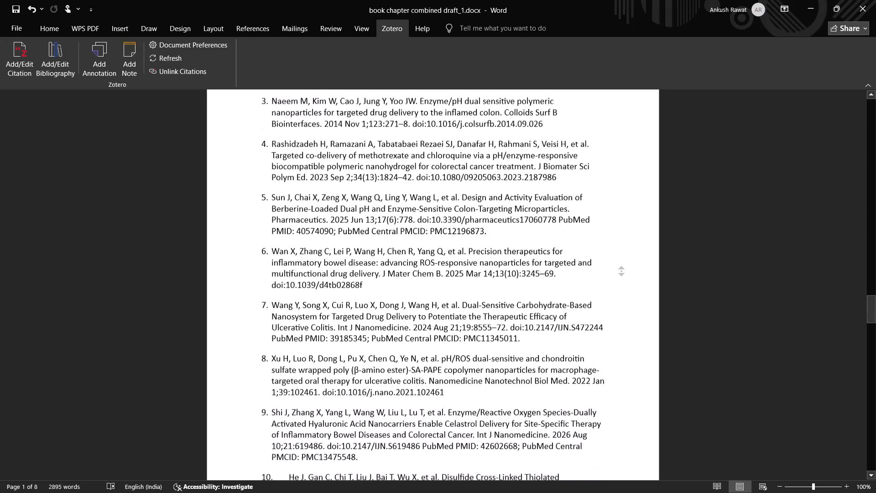
middle_click_drag(597, 337, 597, 347)
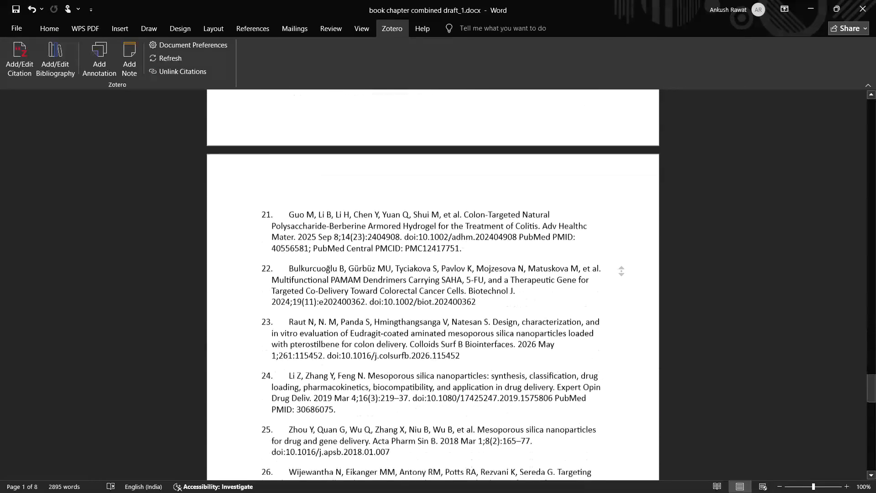
middle_click_drag(597, 347, 596, 348)
middle_click_drag(595, 352, 594, 285)
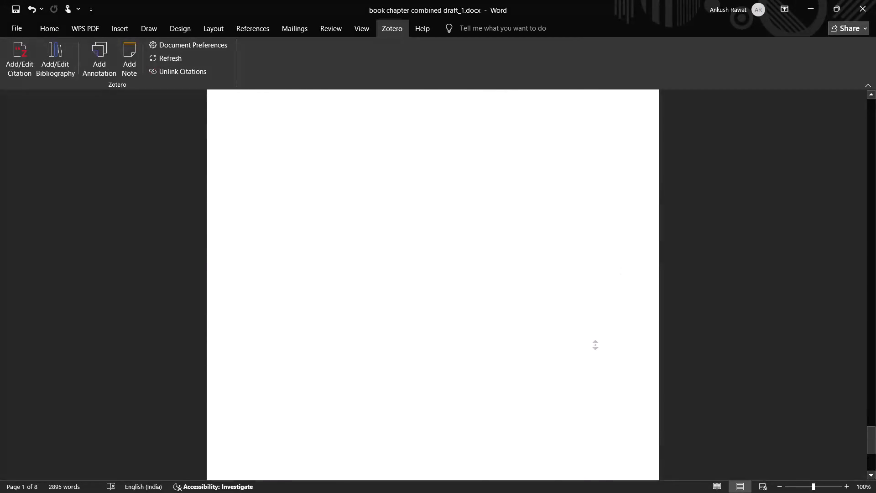
middle_click_drag(594, 285, 584, 180)
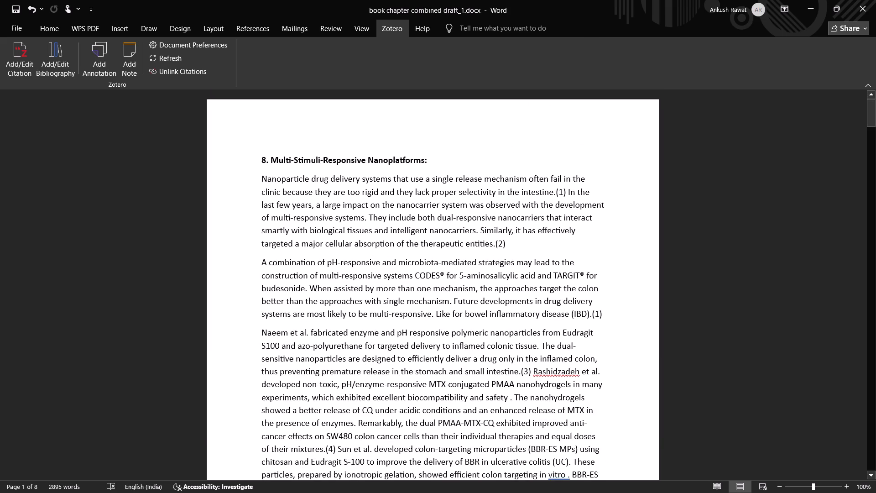
Inspect citation (1) in the first paragraph of section 8 in the Zotero citation editor, leaving it as it is.
left_click_drag(565, 193, 560, 193)
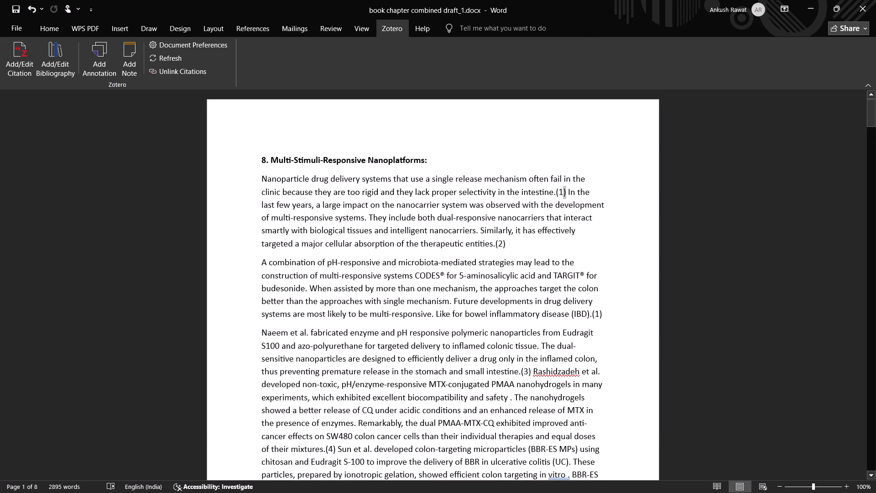
left_click_drag(560, 193, 555, 193)
left_click(562, 197)
left_click(15, 59)
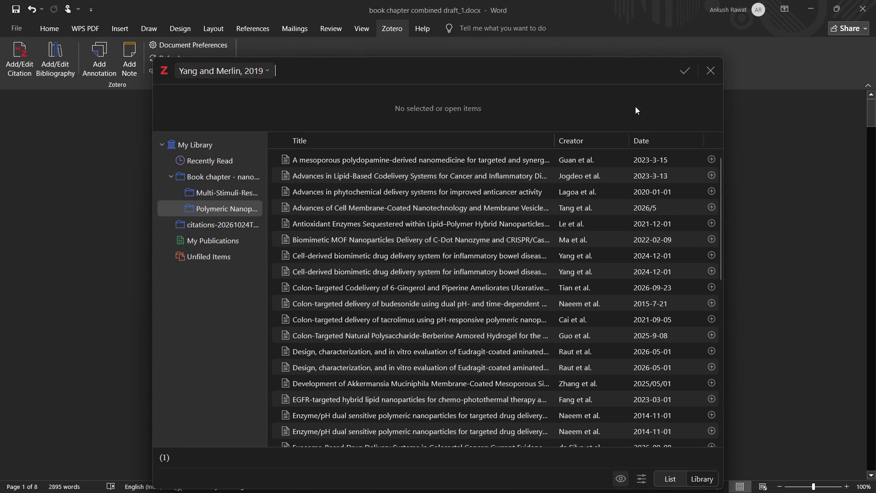
left_click(712, 70)
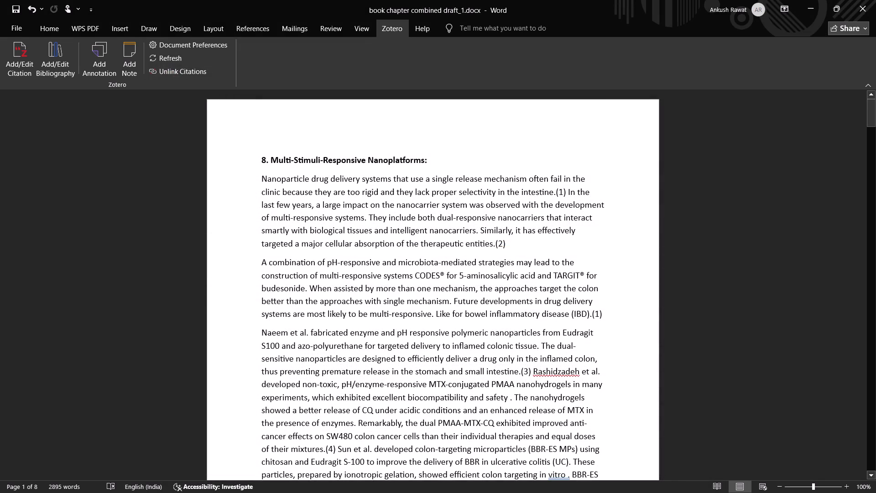
Examine the first entries under the References heading and return to the start of section 8.
middle_click_drag(615, 172, 597, 269)
middle_click_drag(592, 259, 588, 182)
middle_click_drag(573, 230, 578, 171)
middle_click_drag(587, 196, 582, 141)
middle_click_drag(592, 228, 588, 190)
middle_click_drag(585, 216, 583, 200)
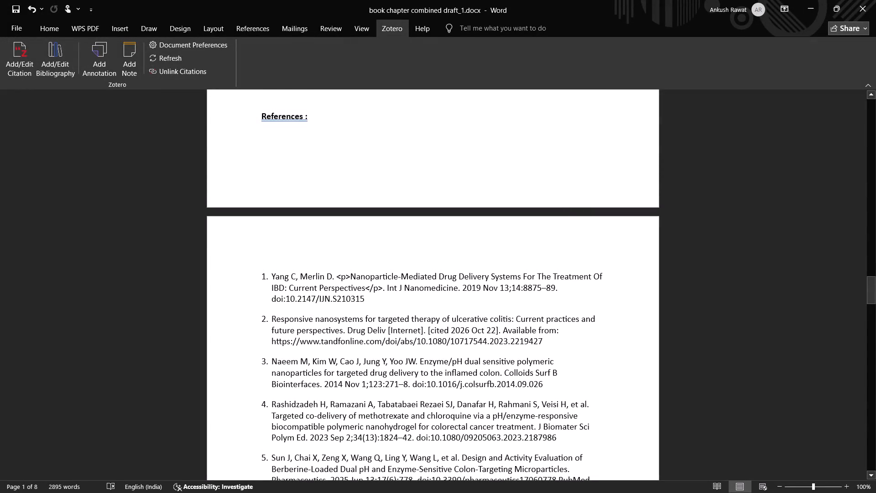
middle_click_drag(609, 342, 605, 290)
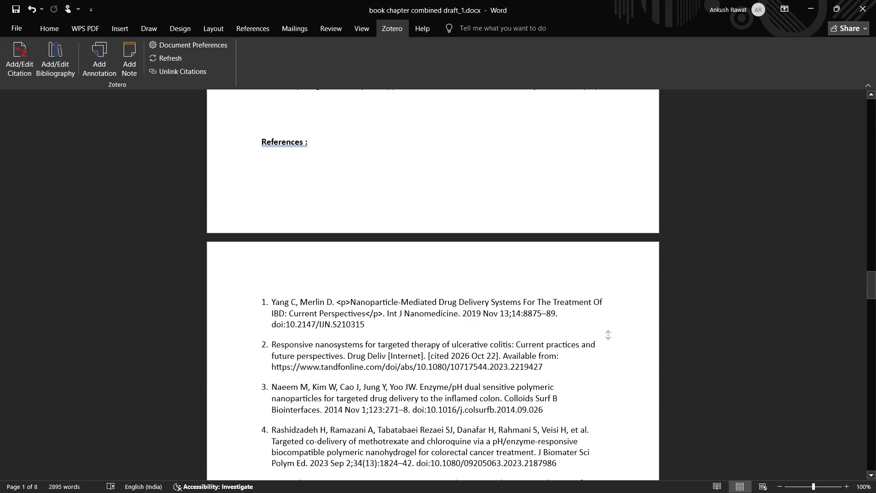
middle_click_drag(605, 290, 593, 142)
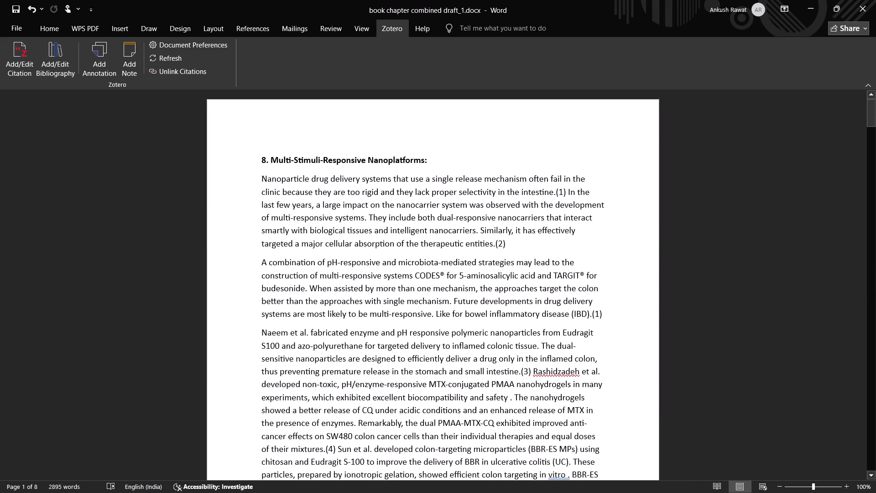
Re-accept the first paragraph's citation (1) with a single Yang and Merlin, 2019 item, removing the duplicate added from the Multi-Stimuli collection.
left_click(12, 59)
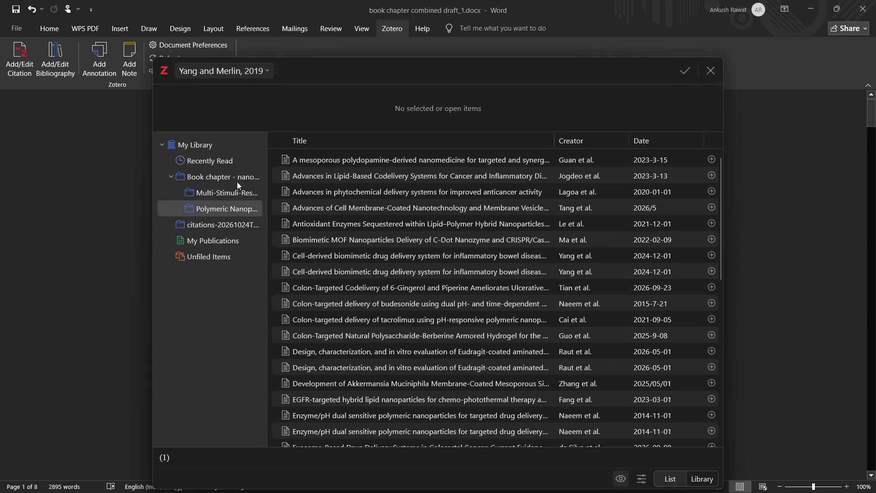
left_click(225, 189)
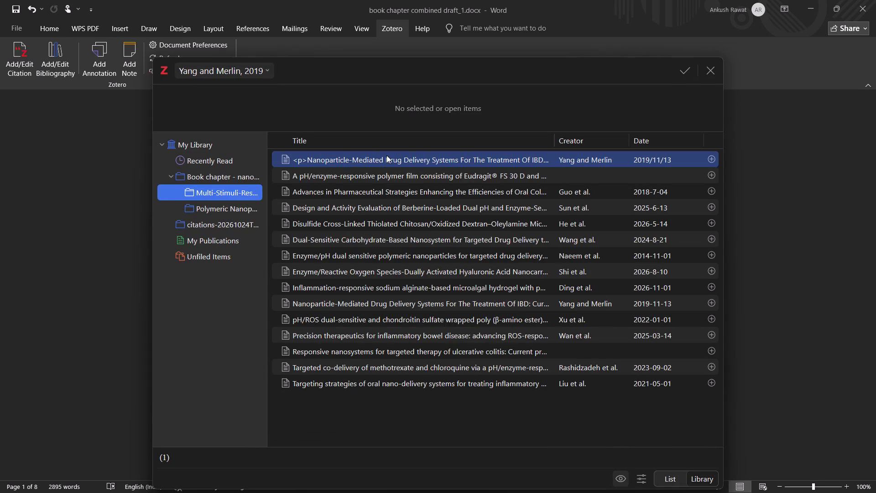
left_click(386, 155)
left_click(713, 155)
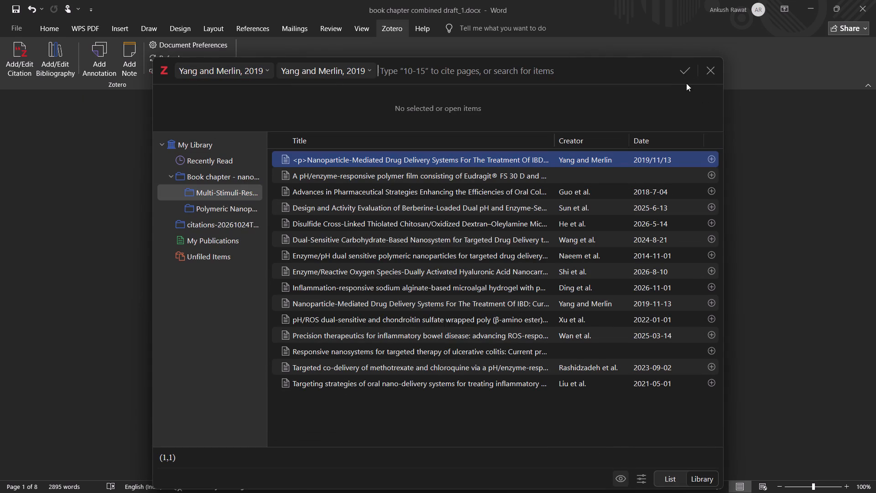
left_click(338, 66)
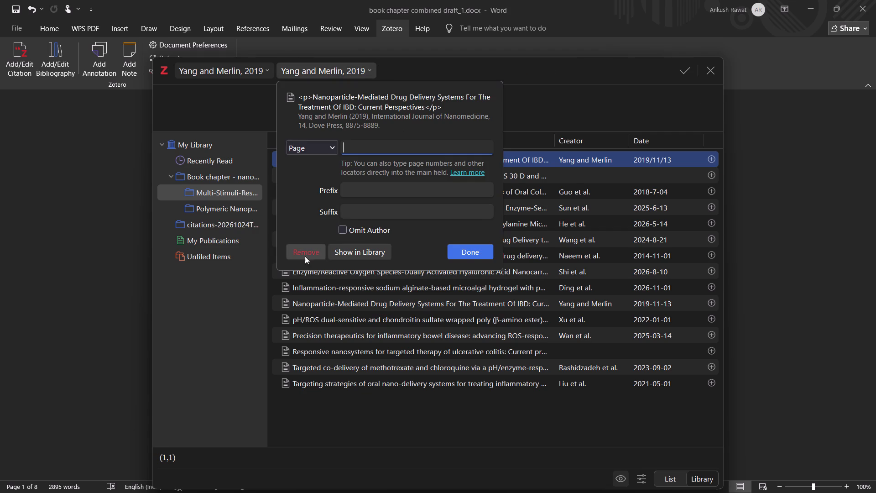
left_click(300, 255)
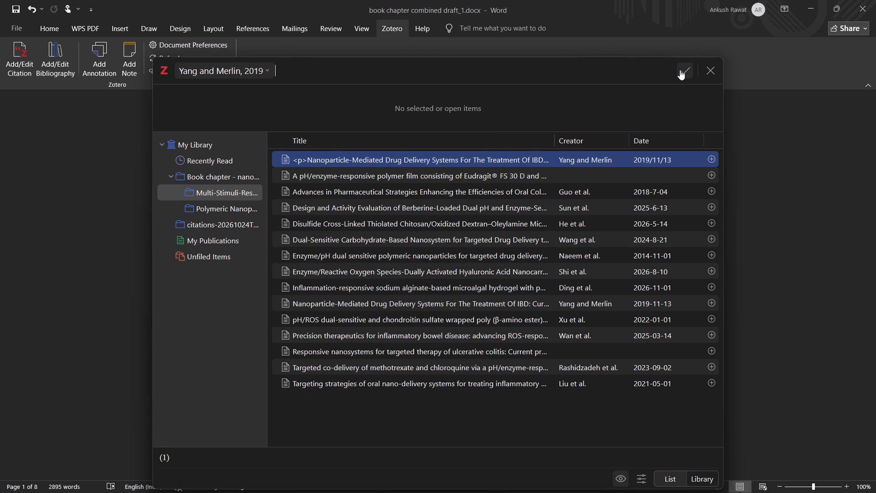
left_click(681, 70)
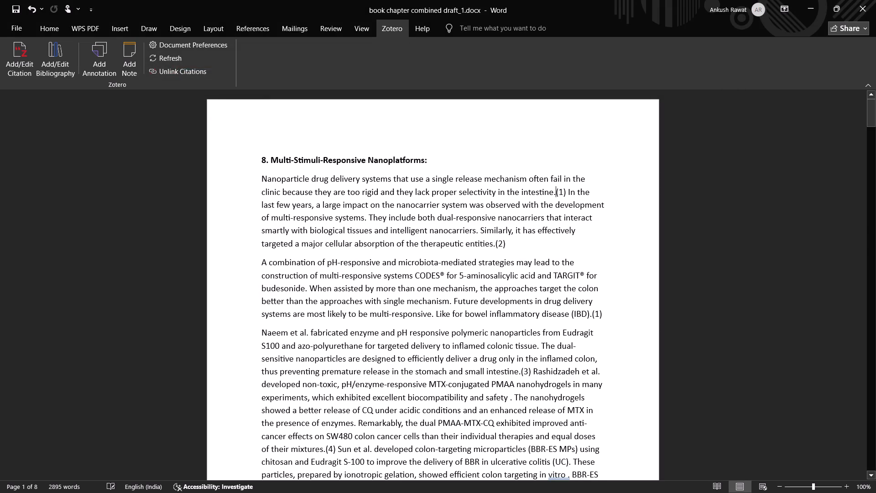
Inspect citation (2) at the end of the first paragraph in the Zotero citation editor and close it without changes.
left_click(500, 242)
left_click(501, 245)
left_click(9, 58)
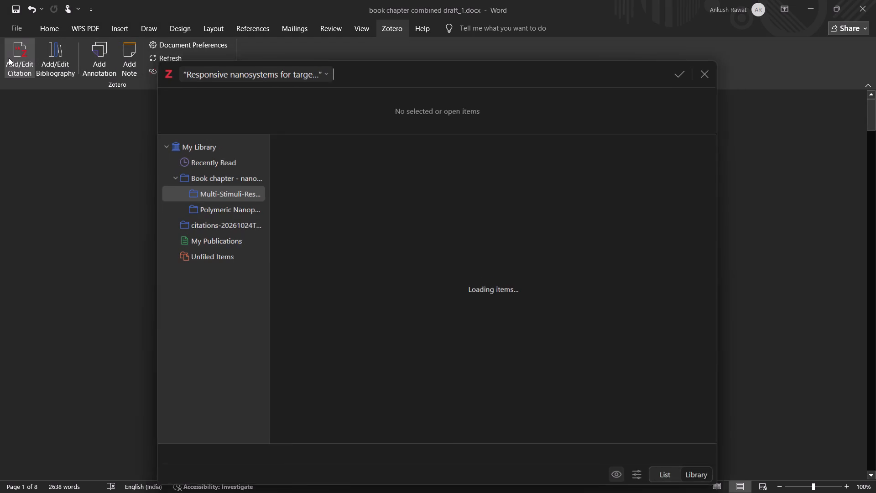
left_click(708, 73)
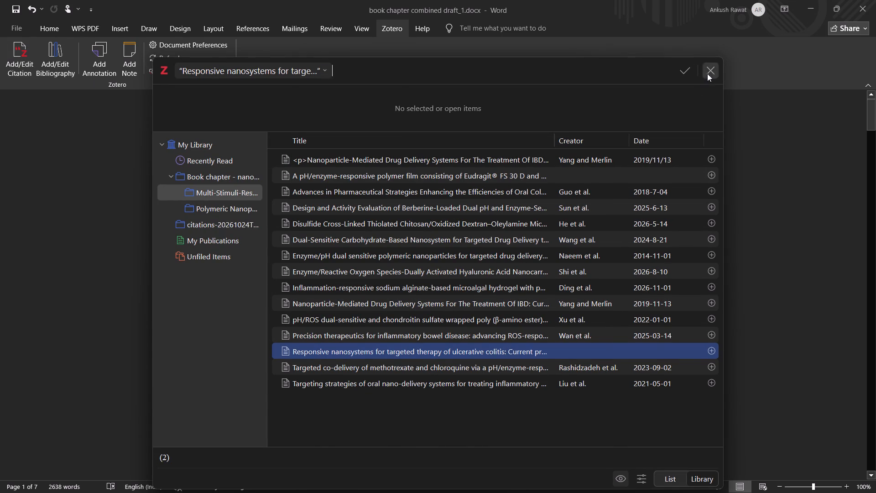
Inspect citation (1) at the end of the CODES and TARGIT paragraph in the Zotero citation editor and close it without changes.
scroll(400, 247, "down", 4)
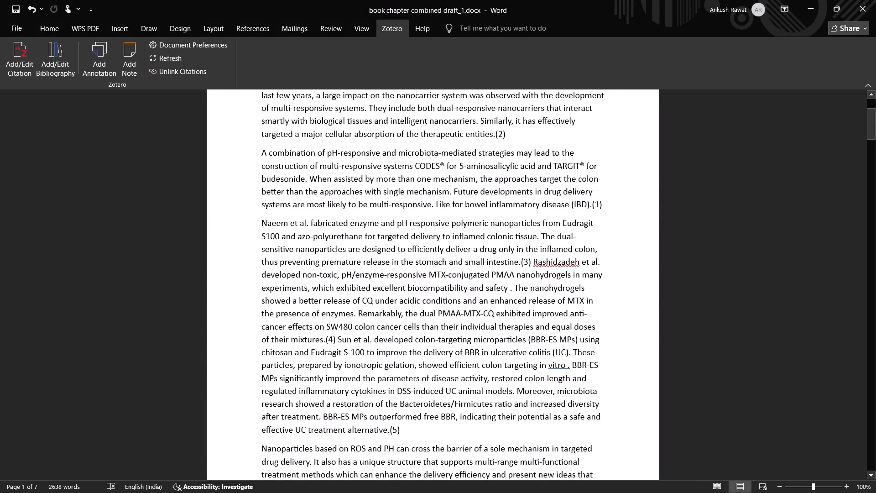
left_click(599, 204)
left_click(12, 58)
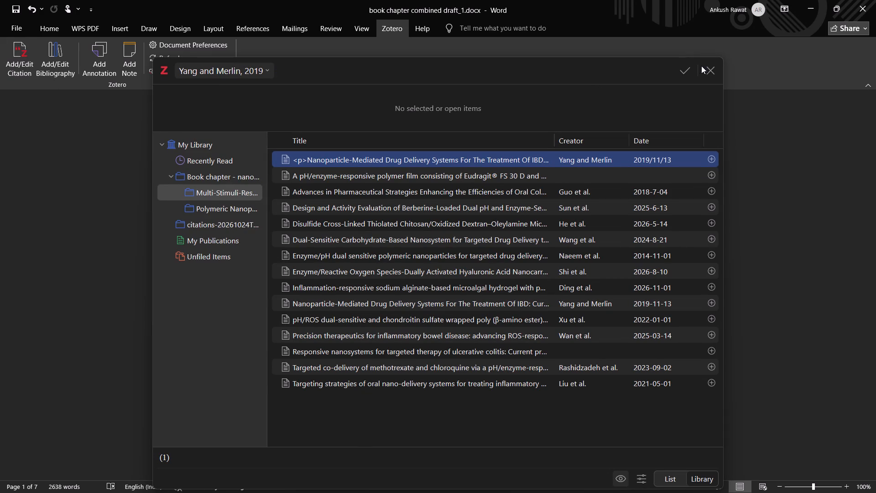
left_click(709, 68)
Inspect each citation (3), (4) and (5) in the Naeem et al. paragraph in the Zotero citation editor, closing each without changes.
scroll(492, 253, "down", 4)
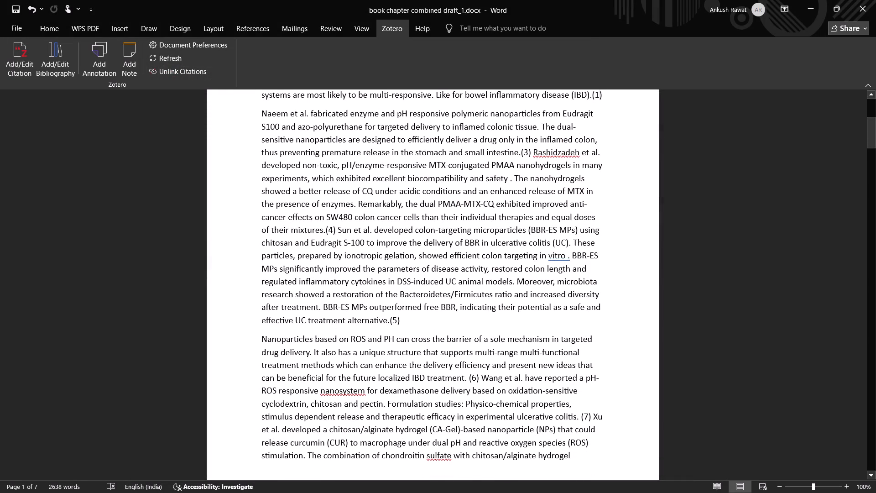
left_click(527, 153)
left_click(25, 59)
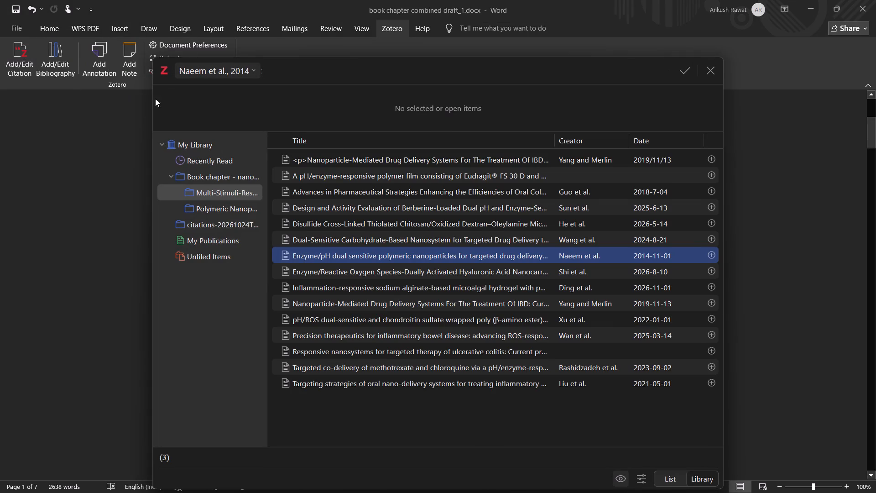
left_click(714, 65)
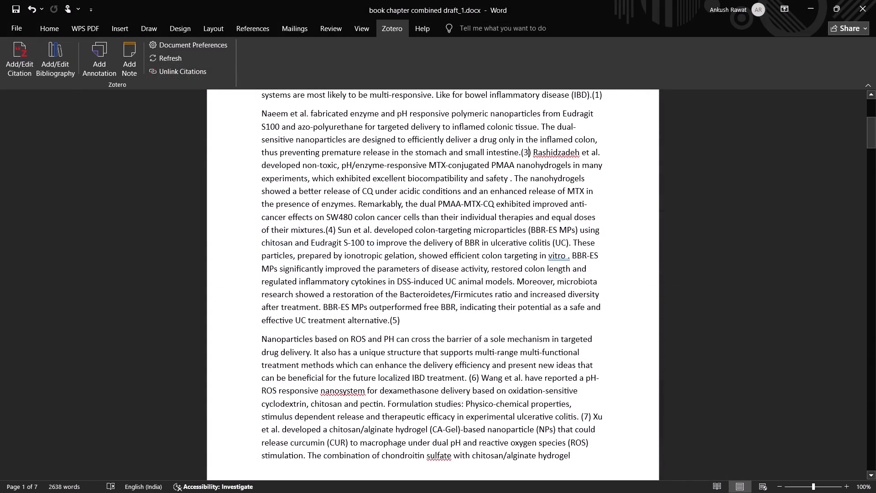
scroll(393, 255, "down", 2)
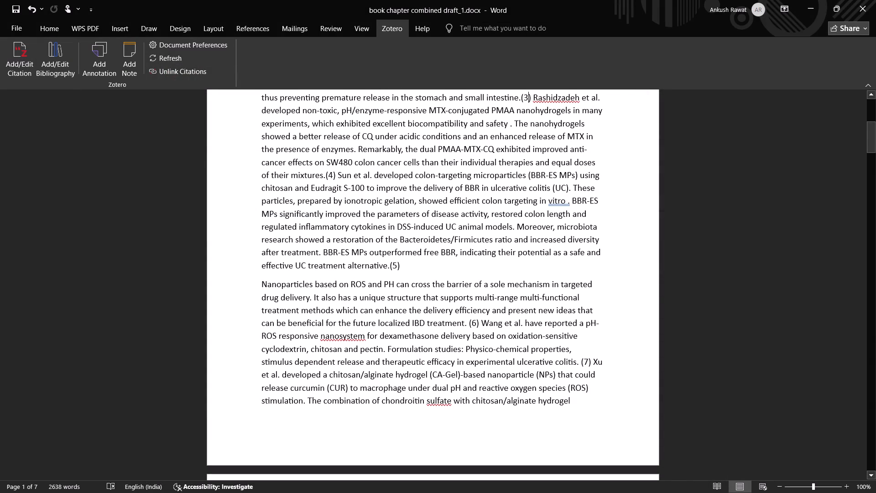
left_click(331, 173)
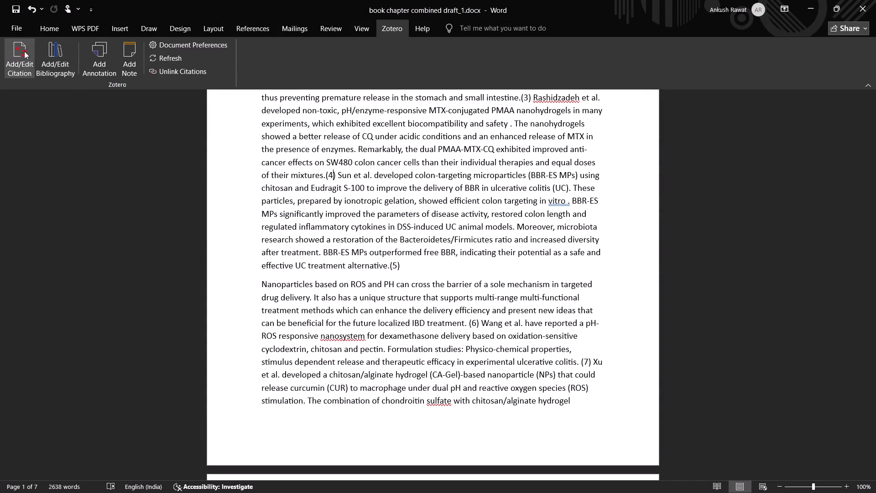
left_click(24, 51)
left_click(705, 73)
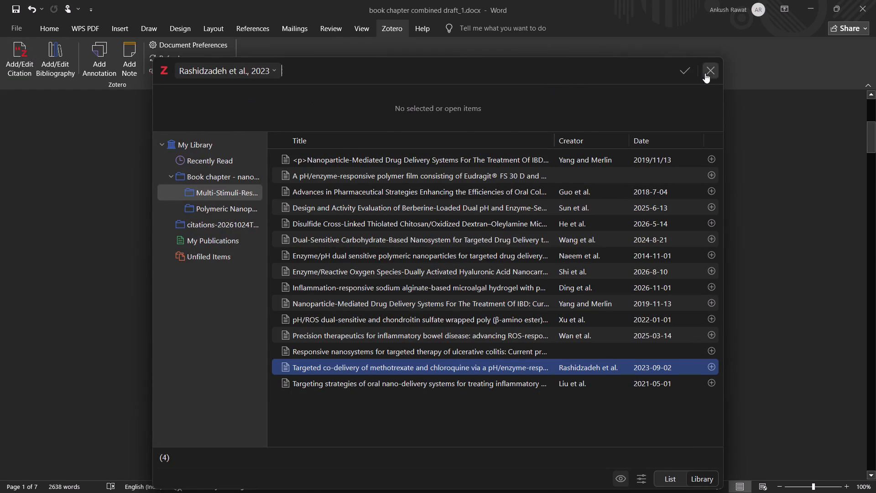
left_click(398, 267)
left_click(394, 266)
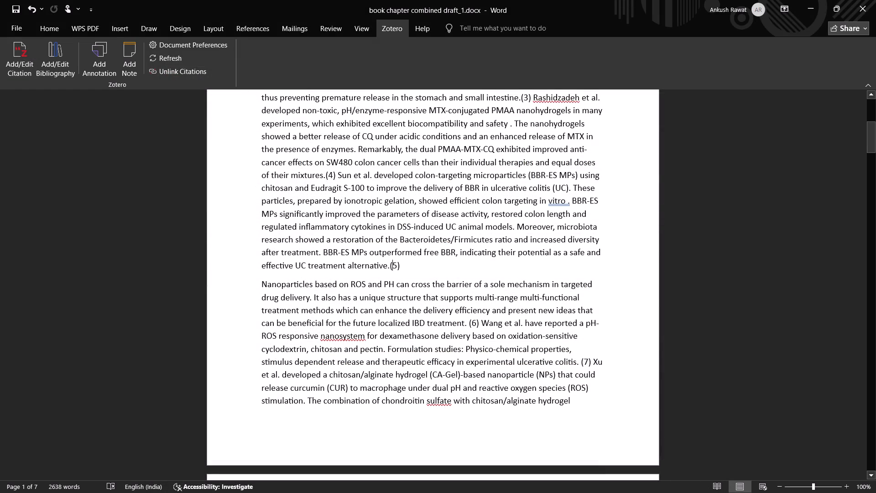
left_click(24, 58)
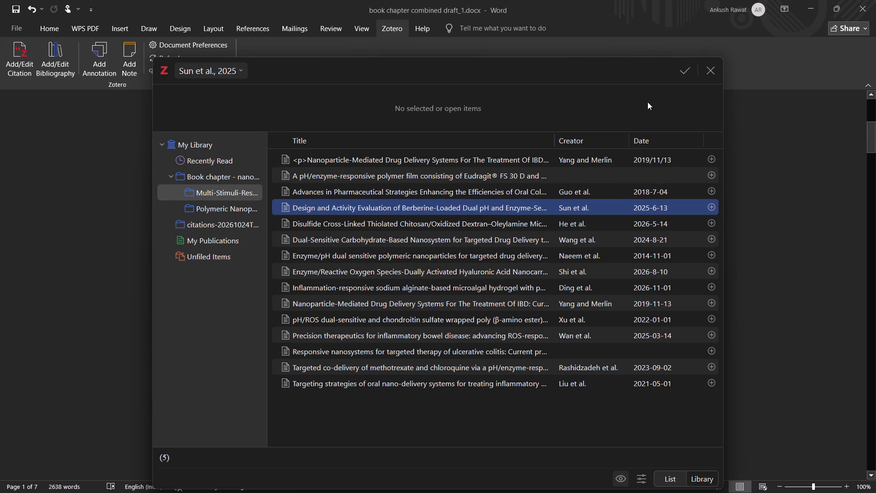
left_click(712, 72)
Inspect citation (6) after "localized IBD treatment" in the Zotero citation editor and close the editor without adding an item.
scroll(412, 270, "down", 4)
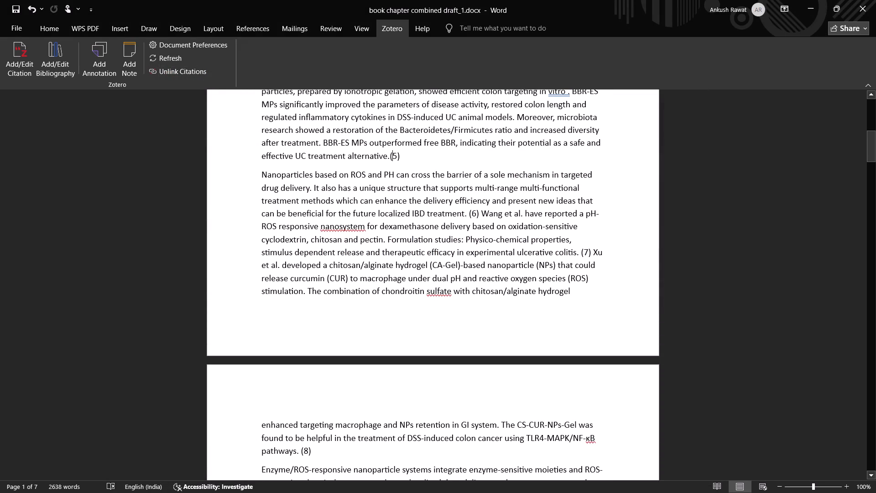
left_click(475, 214)
left_click(24, 63)
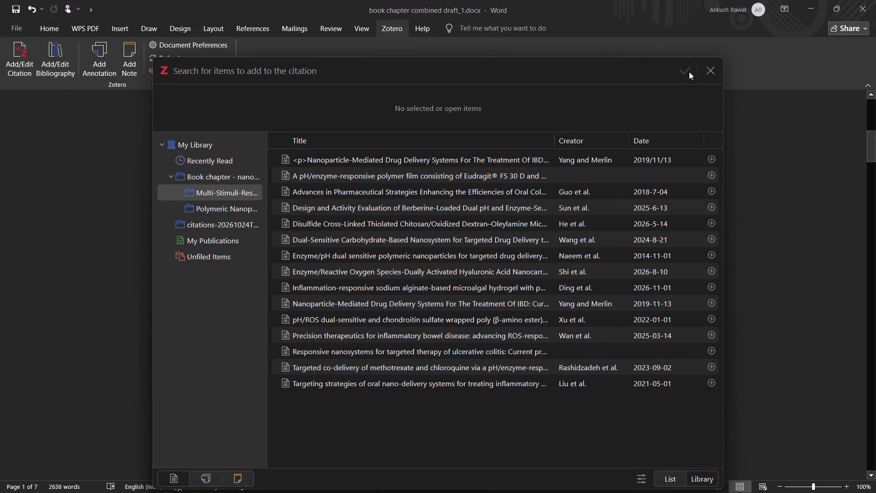
left_click(704, 68)
left_click(474, 214)
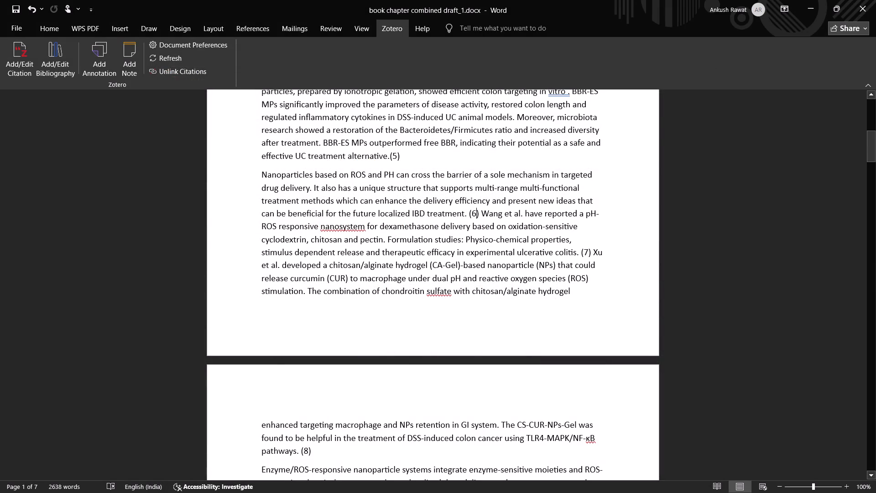
left_click(9, 63)
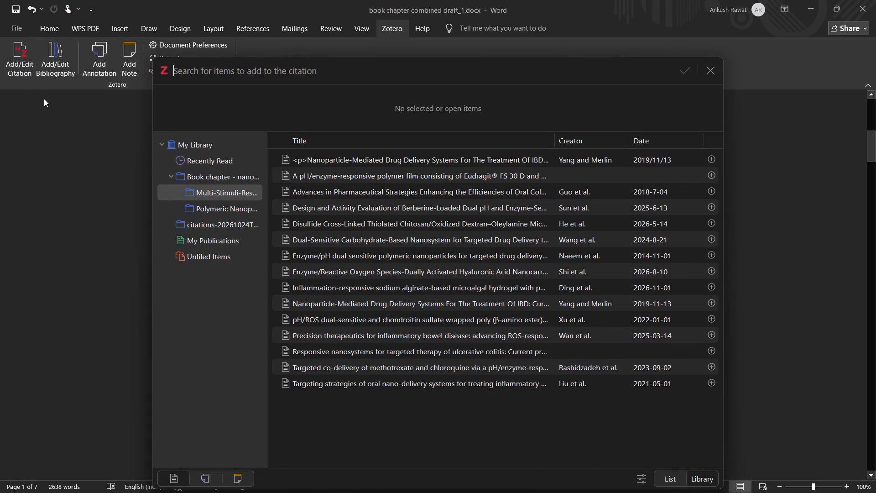
left_click(716, 71)
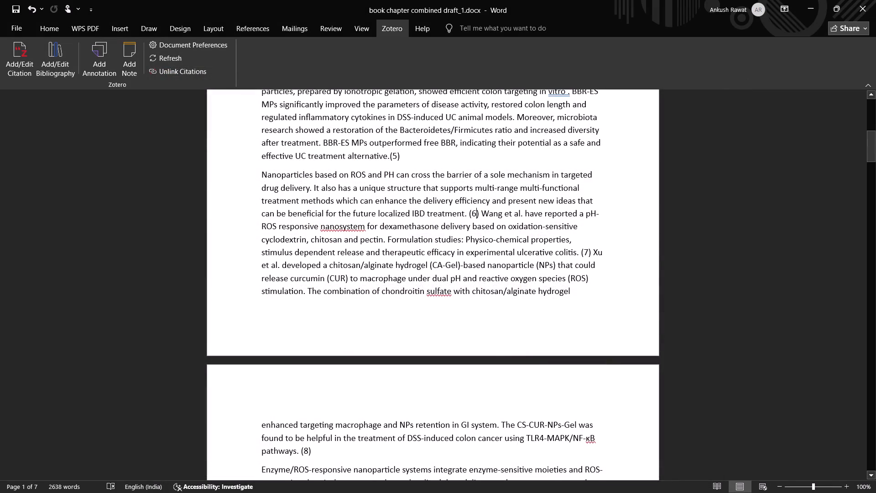
Examine the References list for the source matching citation (6) and return to the ROS and pH nanoparticles paragraph.
scroll(515, 249, "down", 2)
scroll(514, 249, "up", 1)
scroll(508, 245, "down", 1)
scroll(521, 252, "up", 1)
scroll(523, 252, "down", 2)
middle_click_drag(533, 226, 521, 278)
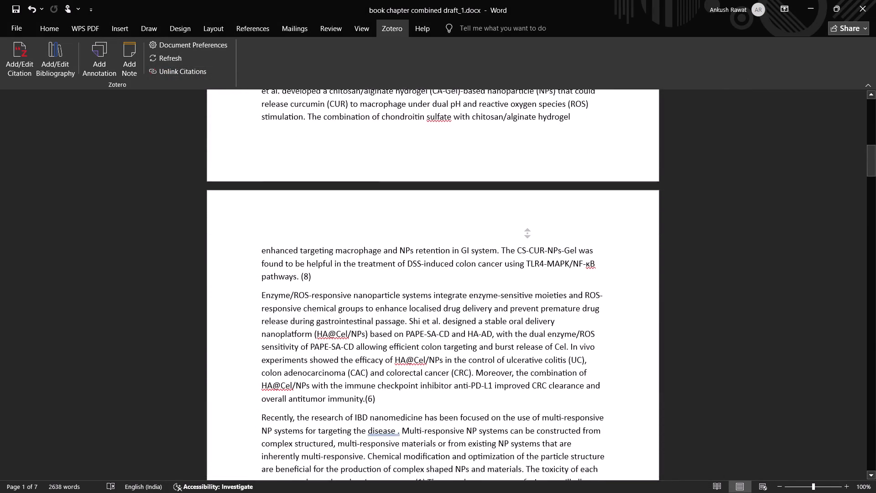
middle_click_drag(521, 278, 521, 280)
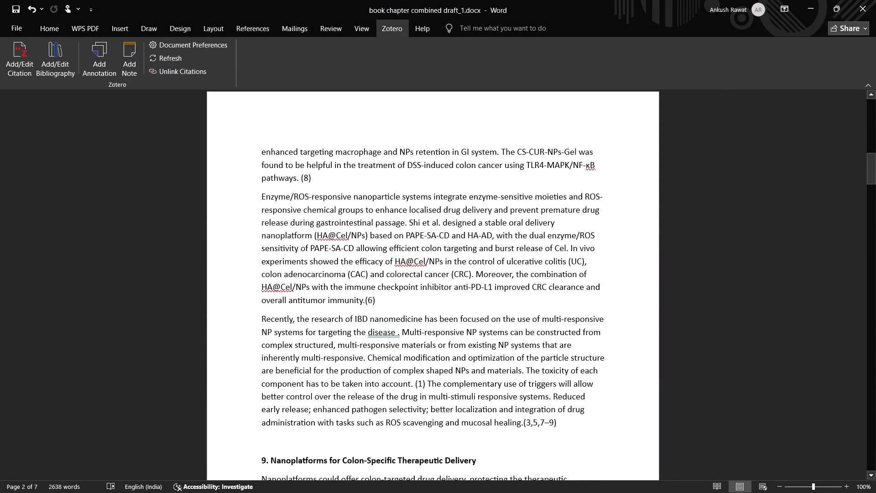
middle_click_drag(497, 207, 501, 211)
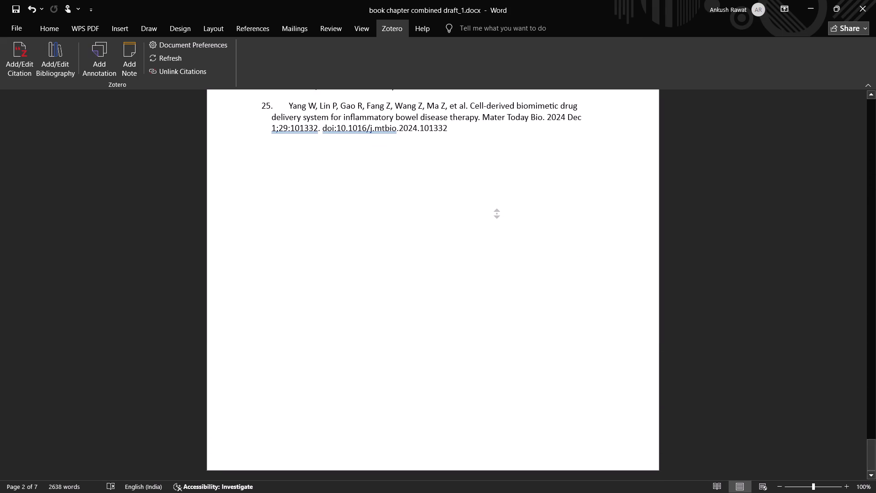
middle_click_drag(501, 211, 486, 139)
middle_click_drag(480, 256, 474, 209)
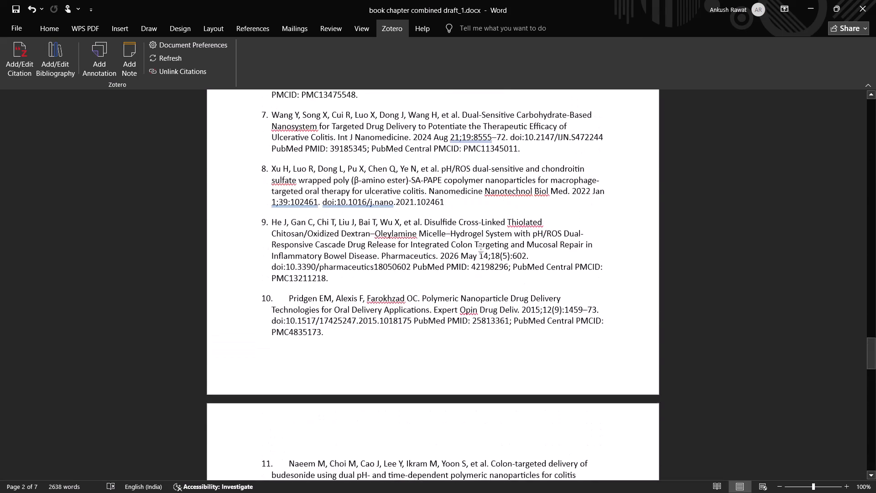
middle_click_drag(474, 209, 474, 208)
middle_click_drag(473, 213, 464, 163)
middle_click_drag(438, 246, 439, 242)
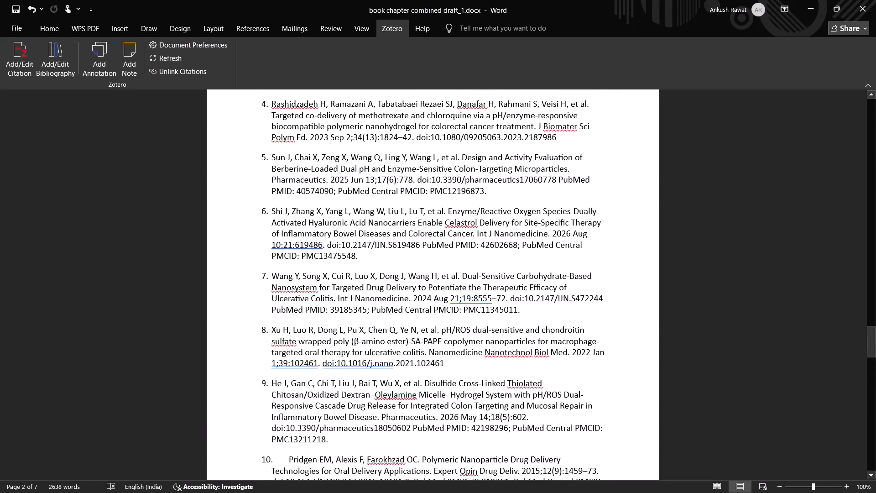
middle_click_drag(439, 242, 439, 215)
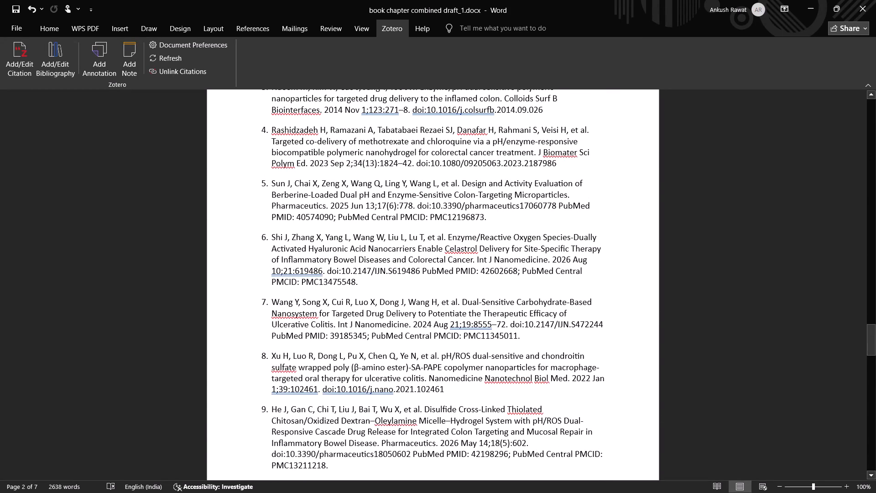
middle_click_drag(620, 304, 615, 222)
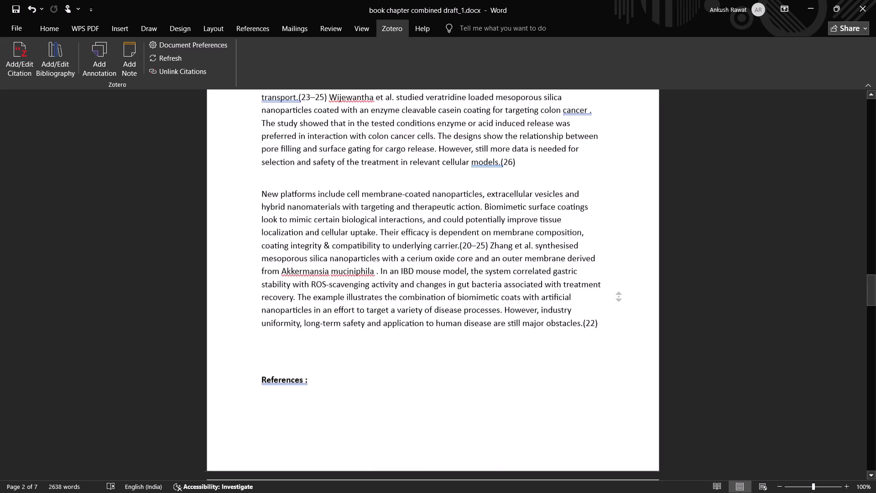
middle_click_drag(615, 222, 611, 209)
middle_click_drag(613, 219, 615, 292)
scroll(513, 249, "up", 1)
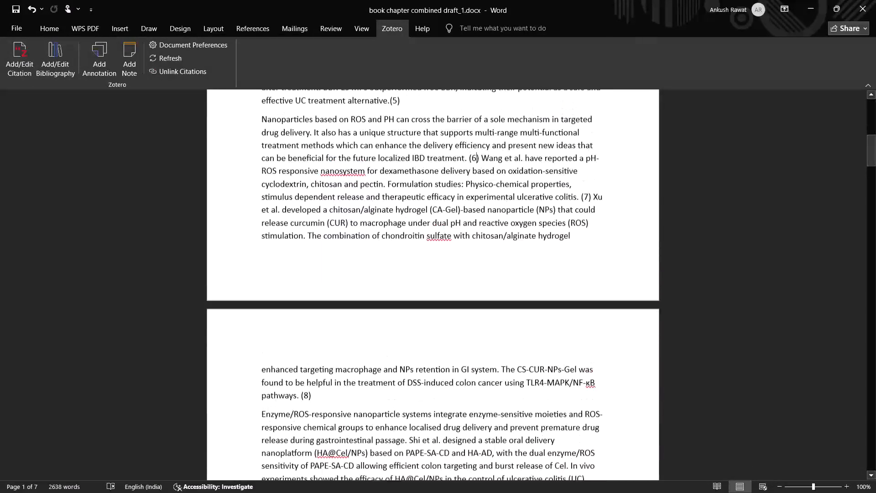
Replace the plain-text (6) after "localized IBD treatment" with a Zotero citation to Shi et al., 2026, keeping one space before it.
left_click(23, 57)
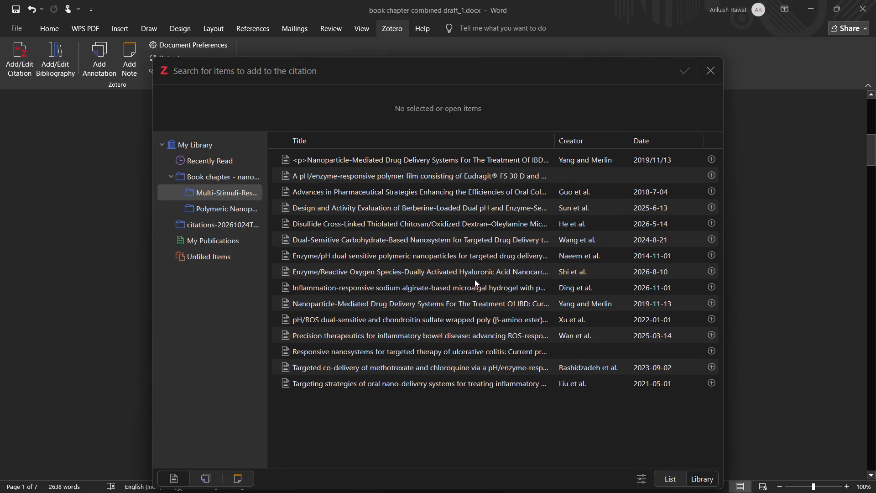
left_click(709, 270)
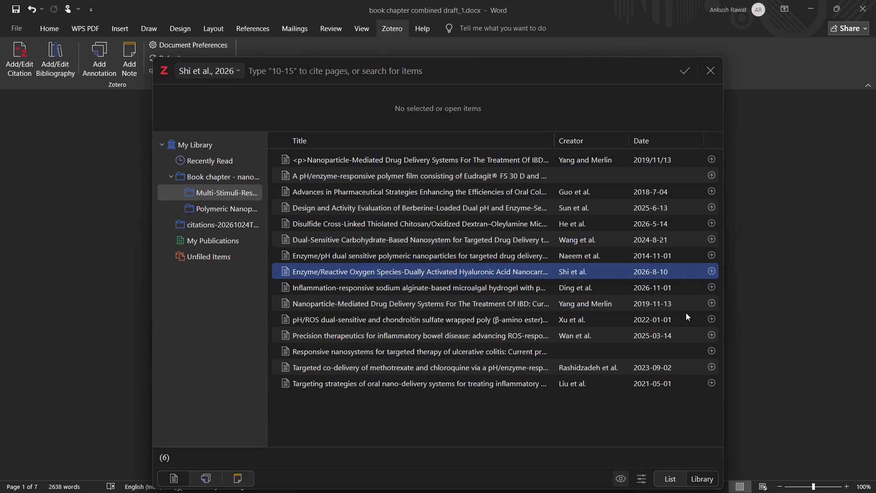
left_click(682, 73)
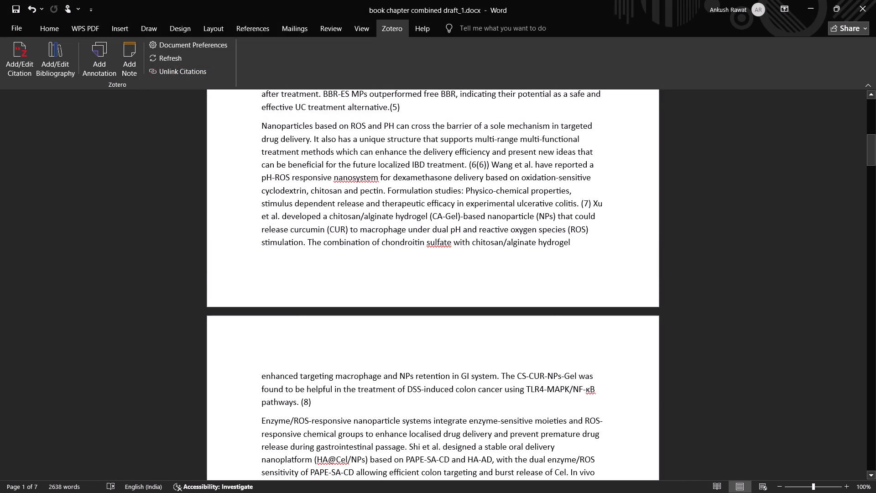
left_click(476, 164)
key("BackSpace")
key("BackSpace")
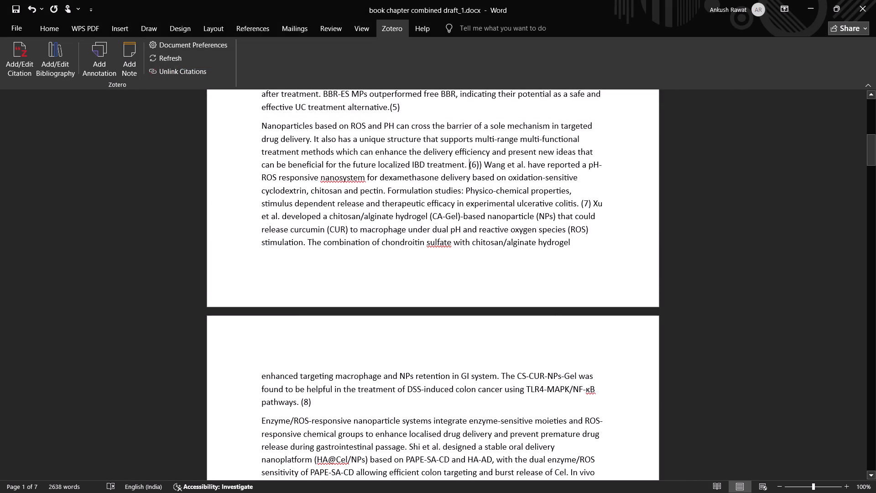
left_click(481, 165)
key("BackSpace")
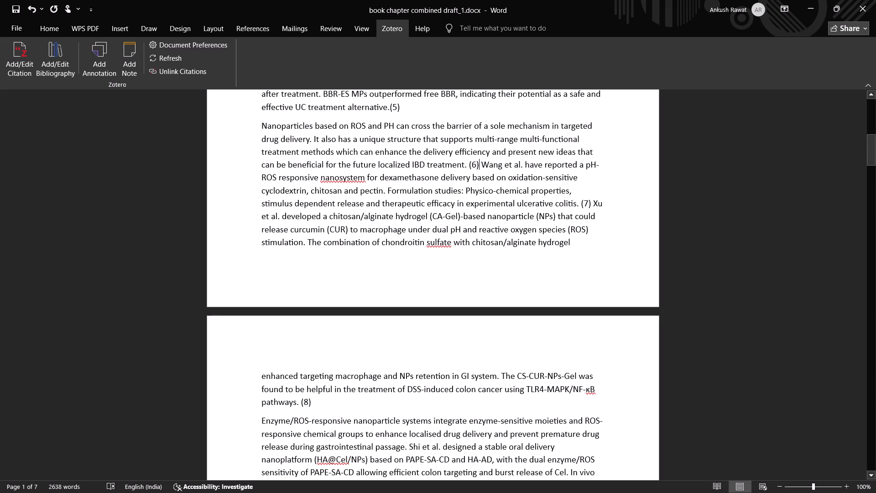
left_click(469, 163)
key("BackSpace")
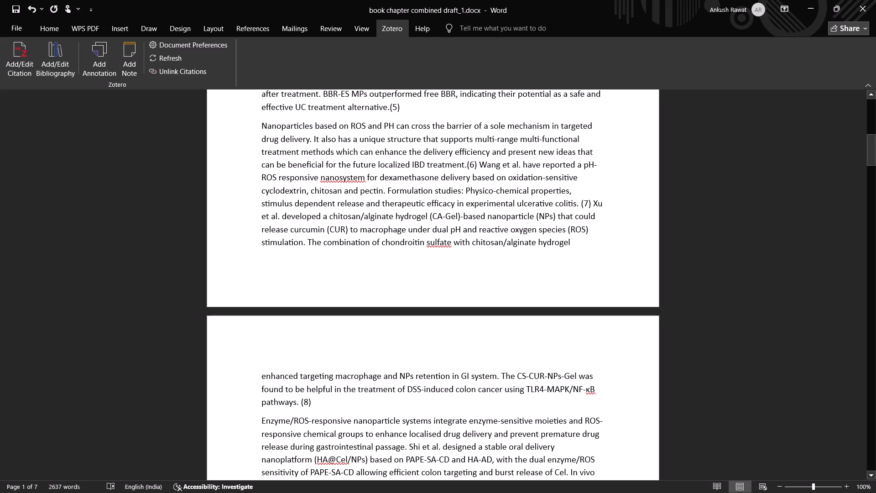
key("space")
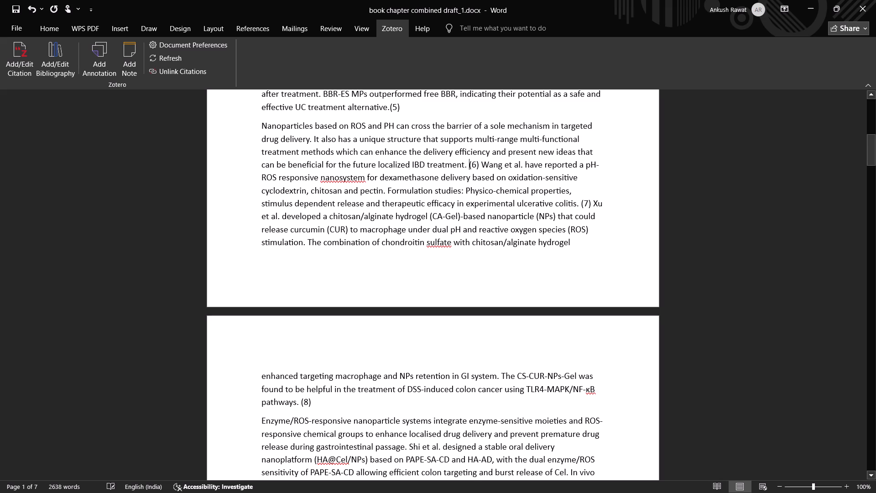
Inspect the newly inserted citation (6) in the Zotero citation editor and close it without changes.
left_click(473, 162)
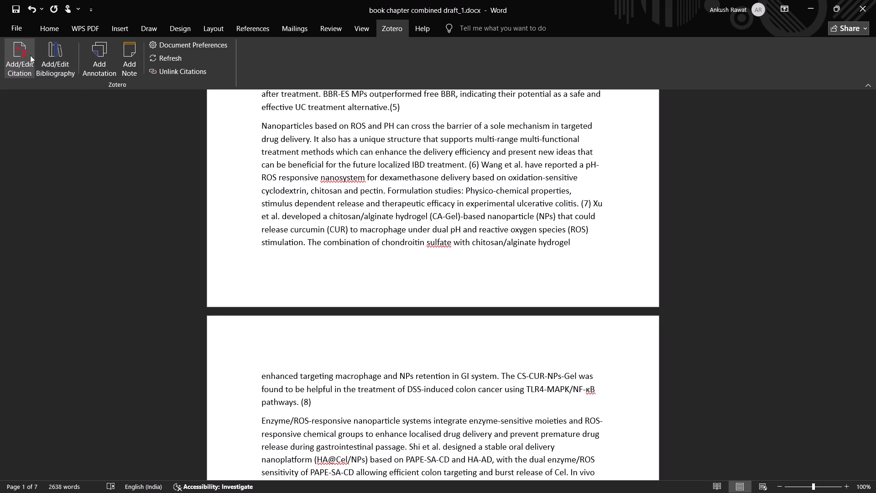
left_click(28, 53)
left_click(705, 70)
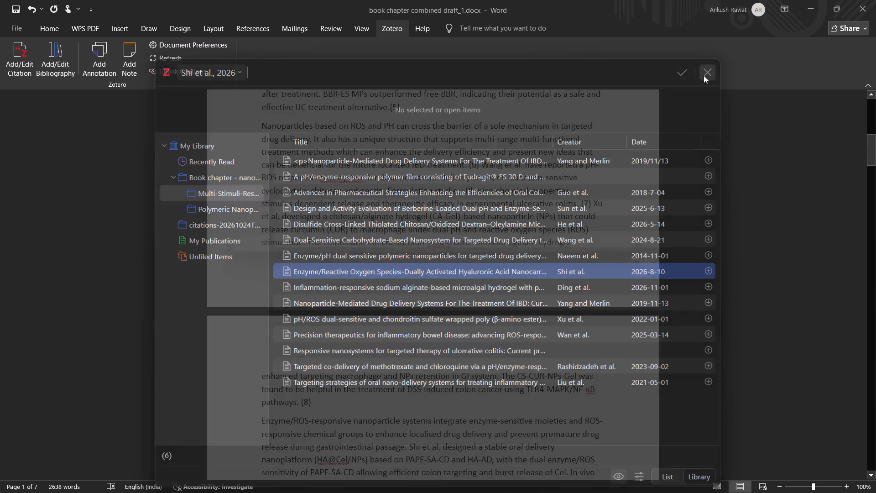
Inspect citation (7) after "experimental ulcerative colitis" in the Zotero citation editor and close the editor without adding an item.
left_click(587, 207)
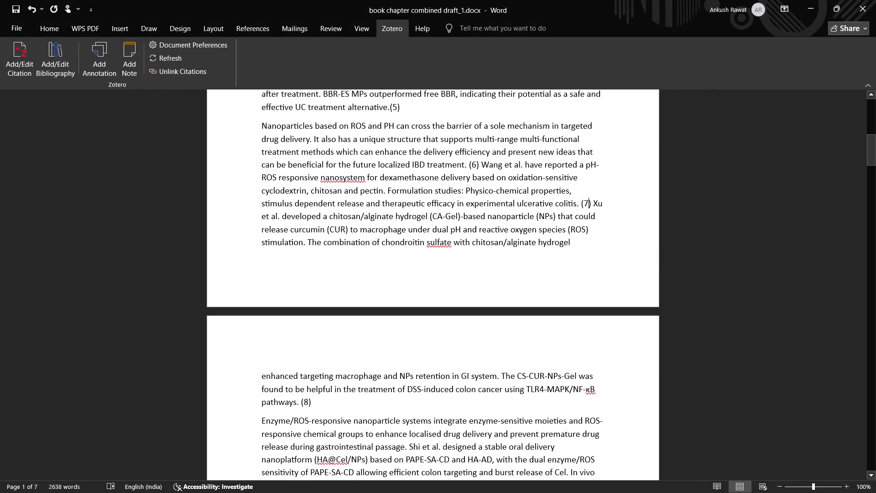
left_click(13, 63)
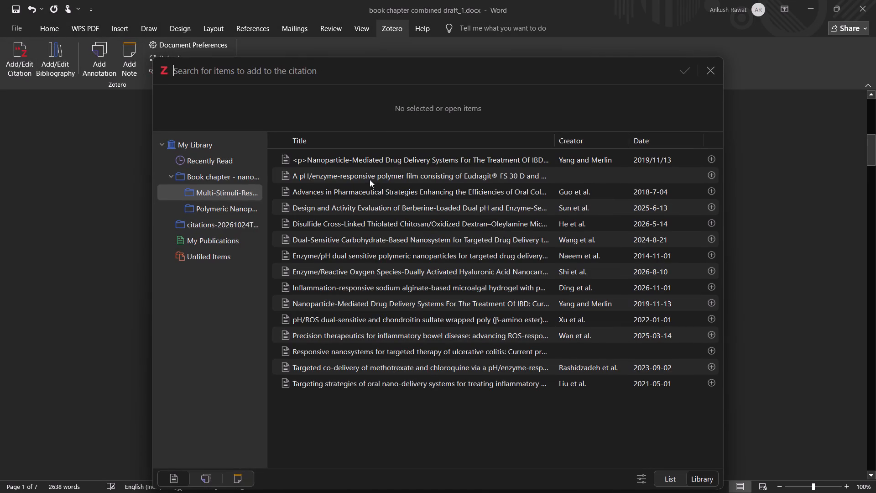
left_click(705, 70)
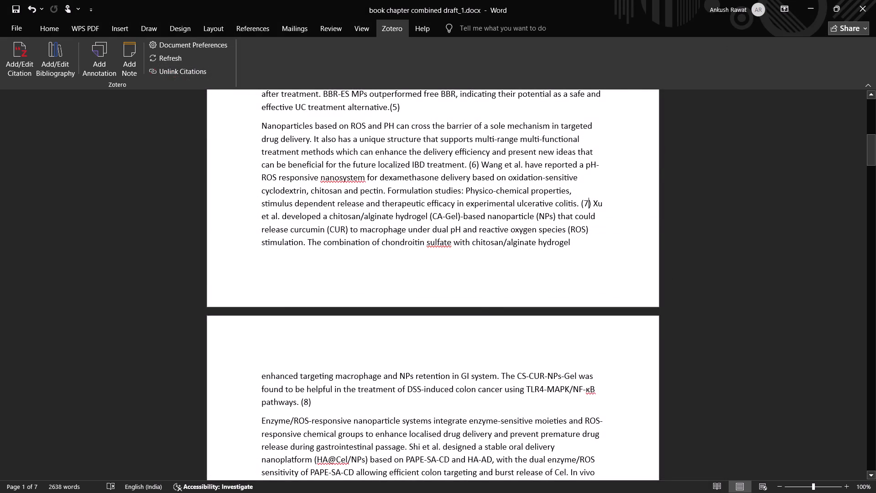
left_click(580, 200)
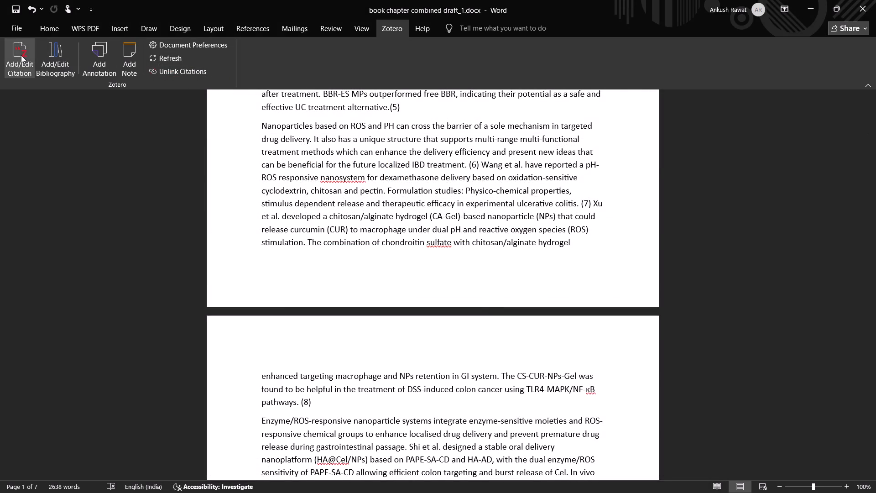
left_click(21, 55)
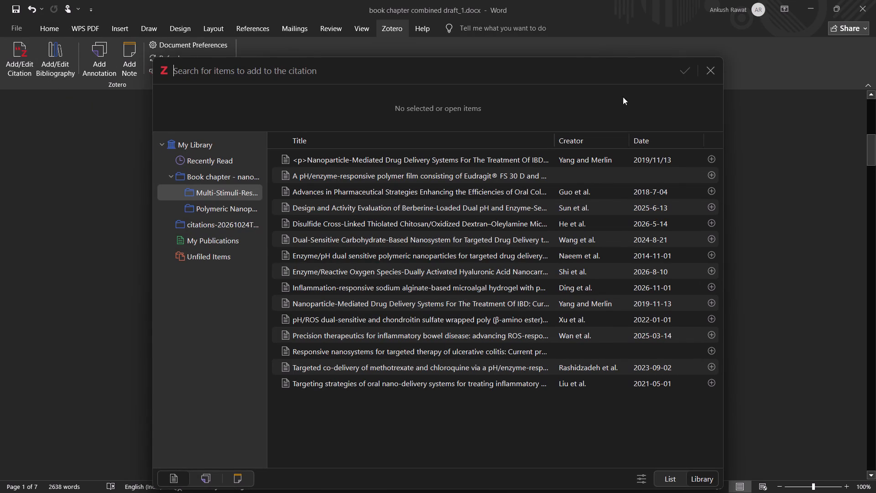
left_click(717, 71)
left_click(713, 68)
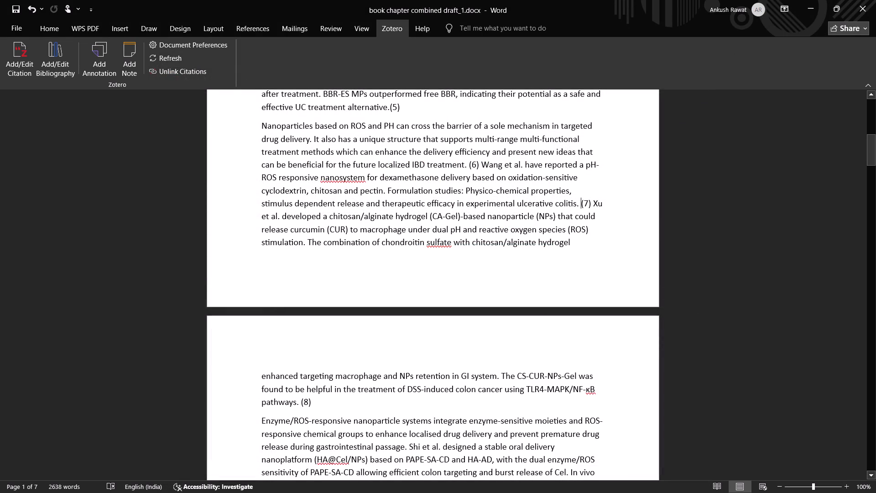
Examine the References list for the source matching citation (7) and return to the ROS and pH nanoparticles paragraph.
middle_click_drag(612, 164, 607, 284)
middle_click_drag(582, 277, 581, 195)
middle_click_drag(580, 246, 587, 195)
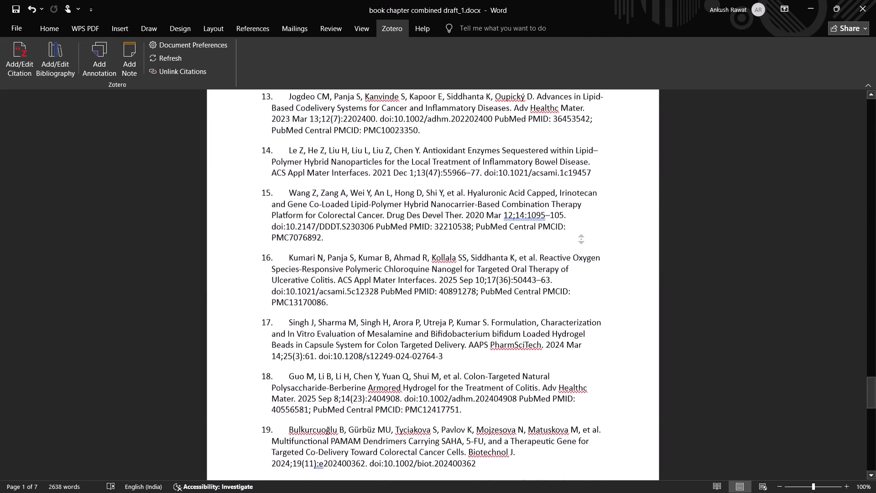
middle_click_drag(587, 195, 585, 177)
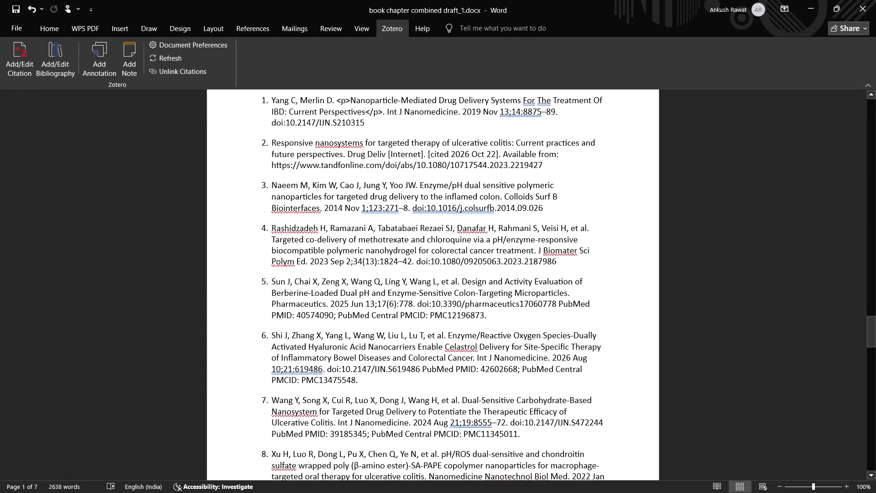
middle_click_drag(619, 325, 617, 221)
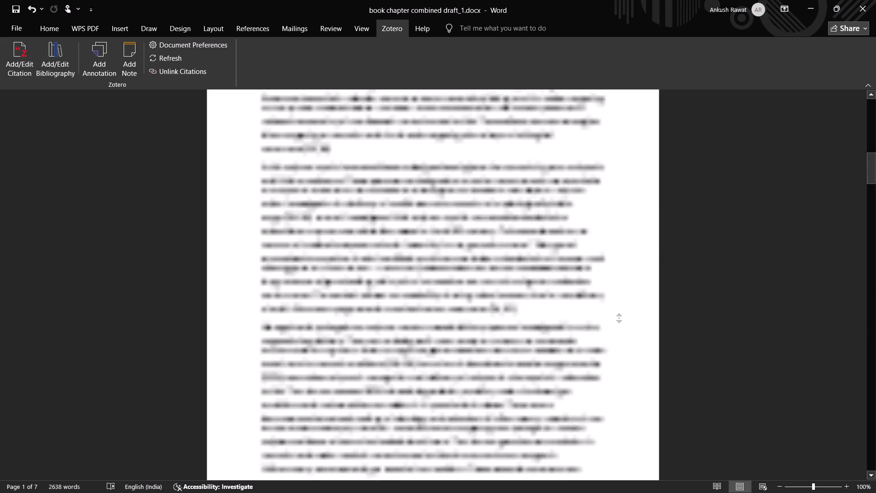
middle_click_drag(617, 221, 617, 214)
scroll(613, 283, "down", 7)
scroll(610, 283, "up", 1)
scroll(610, 283, "down", 1)
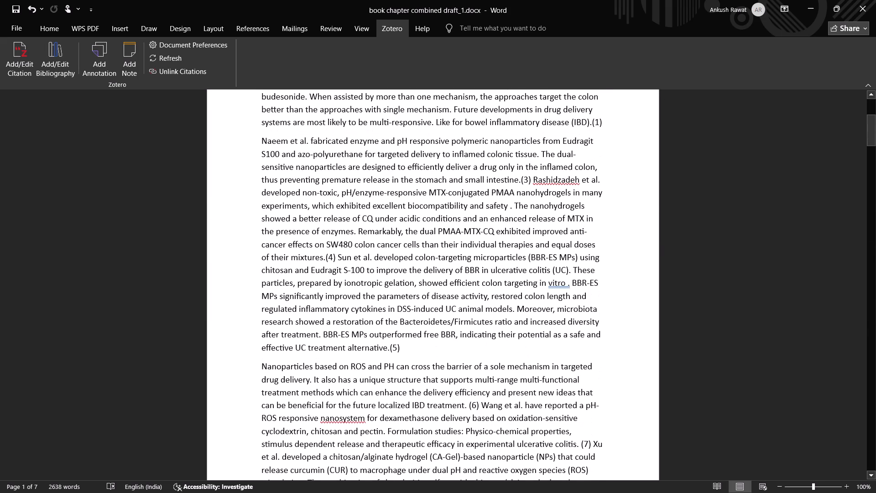
scroll(609, 280, "down", 2)
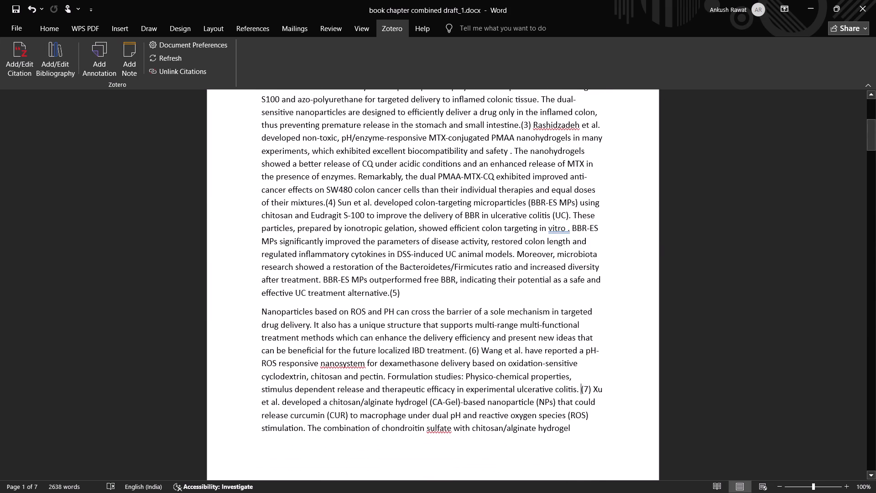
scroll(608, 280, "down", 1)
Replace the plain-text (7) after "experimental ulcerative colitis" with a Zotero citation to Wang et al., 2024, keeping one space before "Xu et al.".
left_click(21, 54)
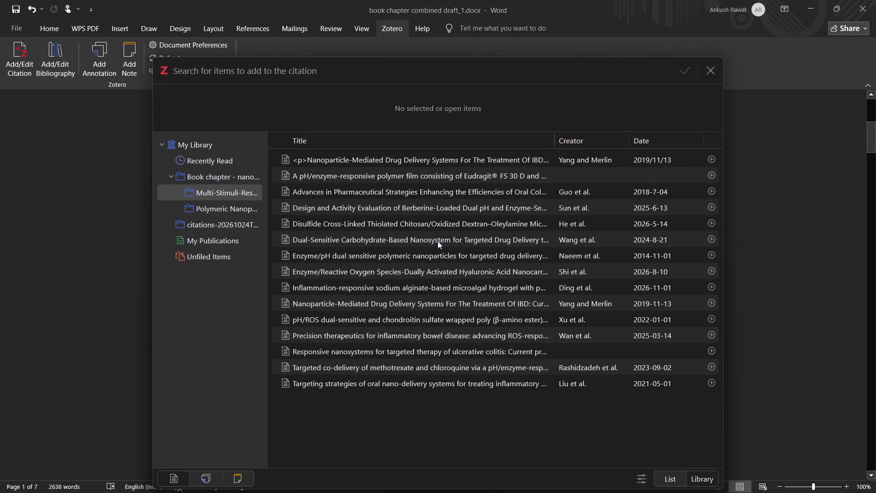
left_click(711, 239)
left_click(680, 71)
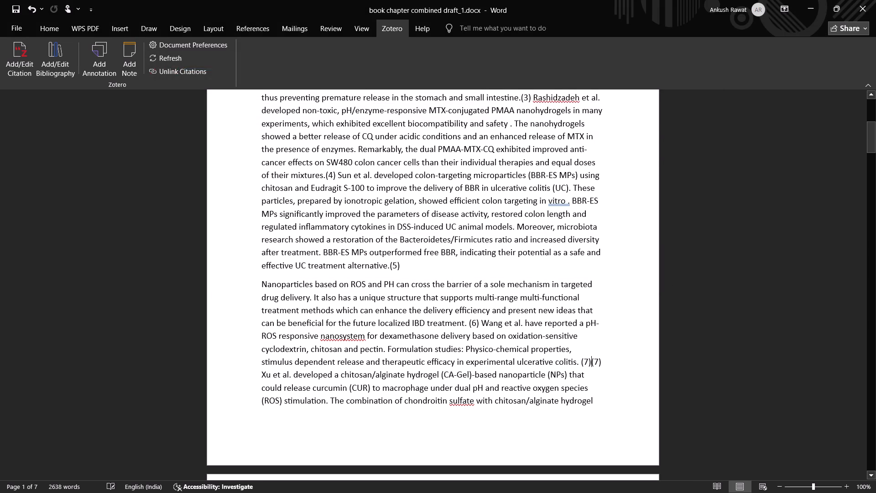
left_click_drag(604, 363, 593, 363)
left_click(591, 362)
left_click(604, 363)
key("BackSpace")
key("BackSpace")
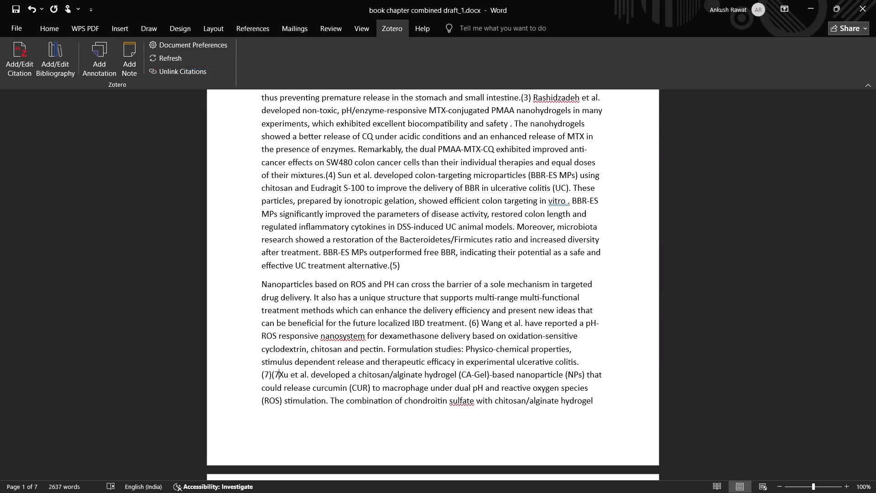
key("BackSpace")
key("BackSpace")
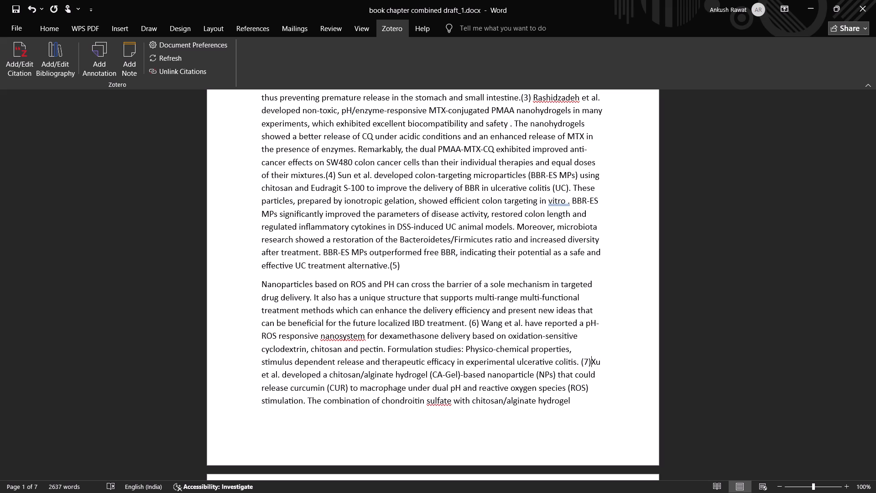
key("space")
Inspect the newly inserted citation (7) in the Zotero citation editor and close it without changes.
left_click(580, 361)
left_click(584, 362)
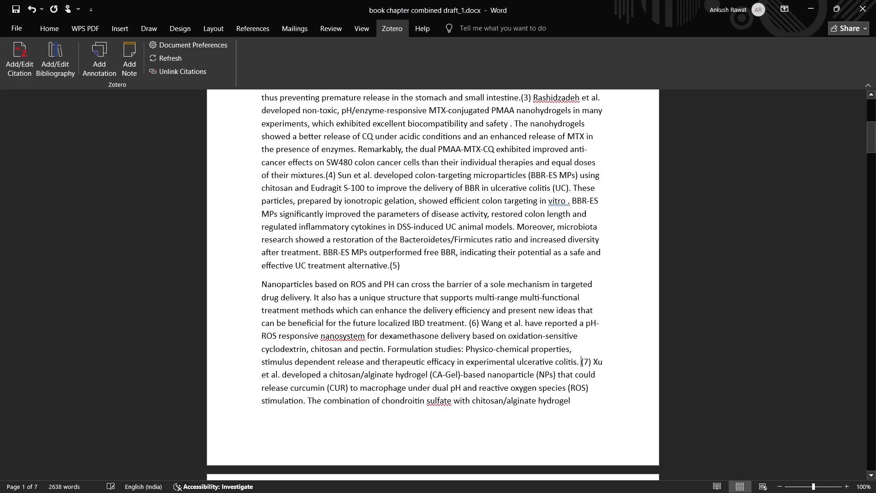
left_click(9, 46)
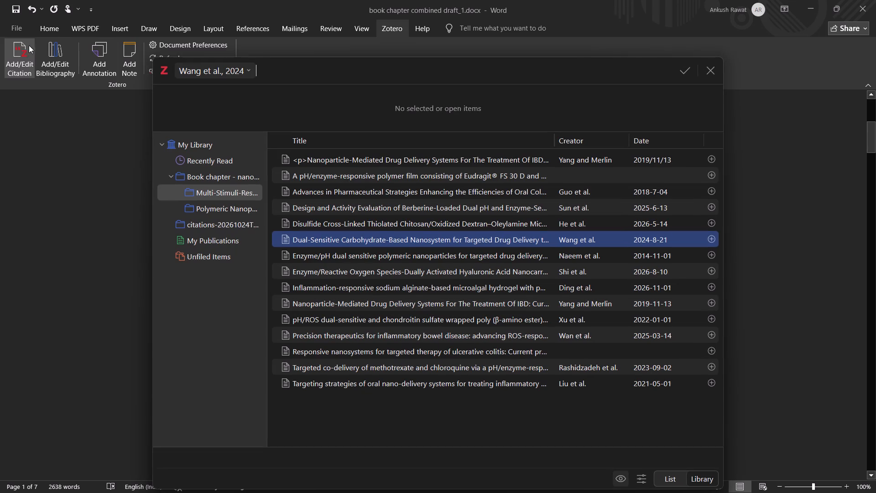
left_click(711, 68)
Inspect citation (8) after "TLR4-MAPK/NF-κB pathways" in the Zotero citation editor and close the editor without adding an item.
scroll(532, 241, "down", 3)
scroll(433, 284, "down", 1)
scroll(433, 287, "up", 3)
scroll(432, 287, "down", 1)
scroll(432, 287, "up", 2)
scroll(430, 288, "down", 3)
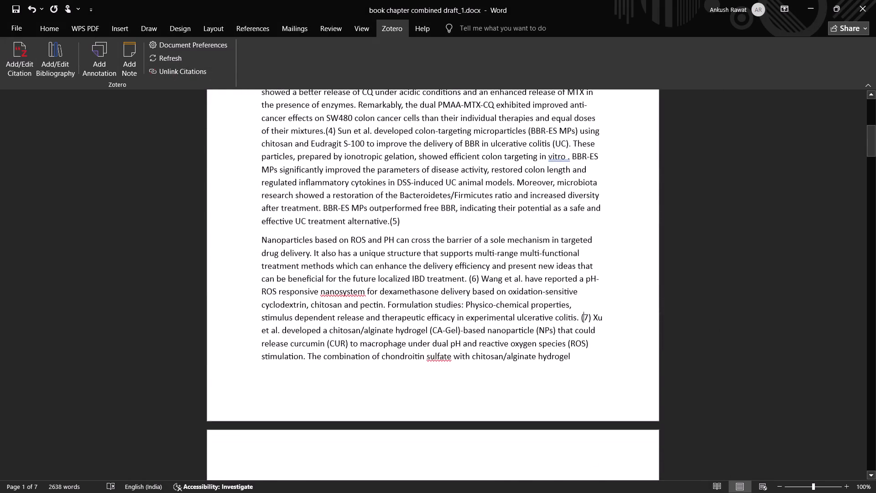
scroll(430, 288, "down", 4)
left_click(301, 368)
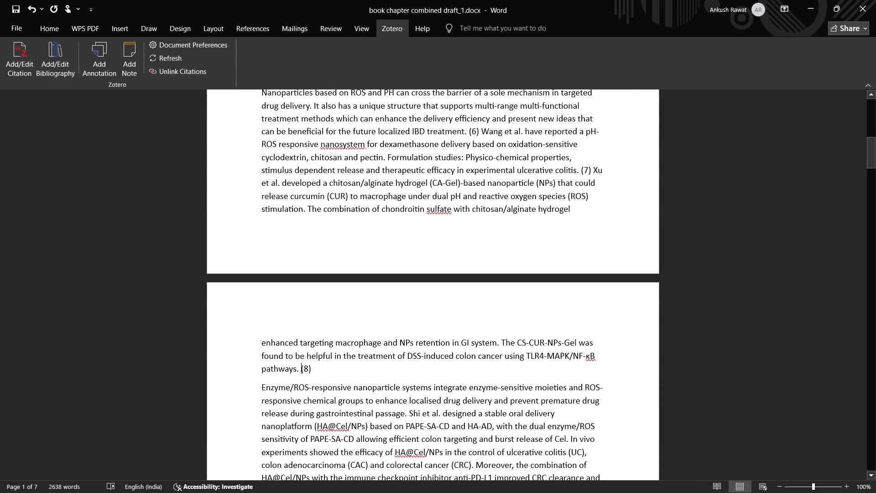
left_click(303, 368)
left_click(24, 61)
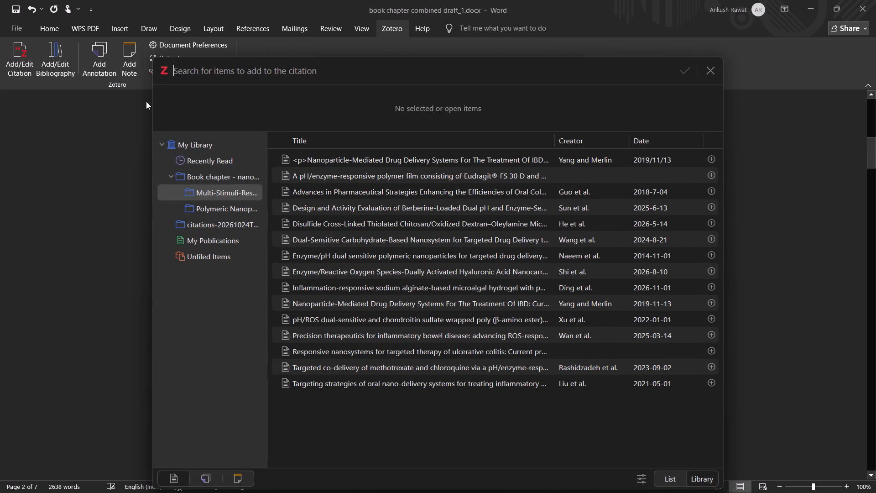
left_click(718, 74)
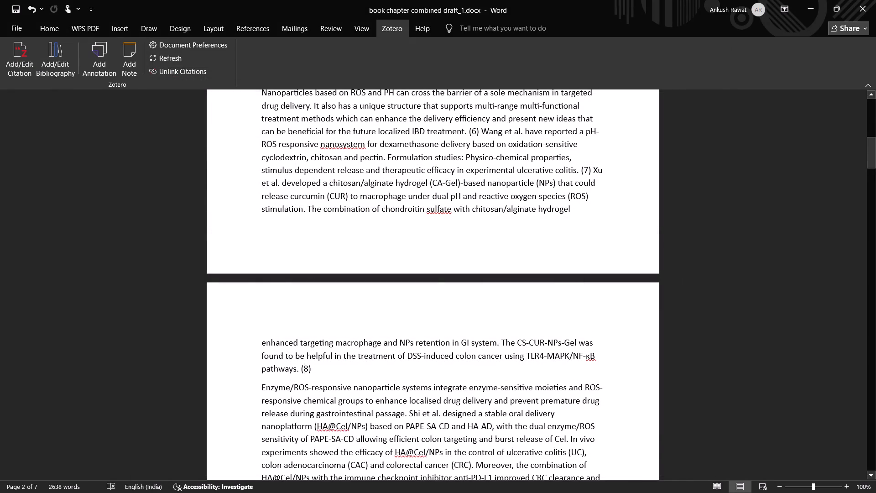
Replace the plain-text (8) and its preceding space after "TLR4-MAPK/NF-κB pathways." with a Zotero citation to Xu et al., 2022, checking the References list.
left_click_drag(313, 371, 302, 372)
key("BackSpace")
key("BackSpace")
middle_click_drag(228, 262, 229, 334)
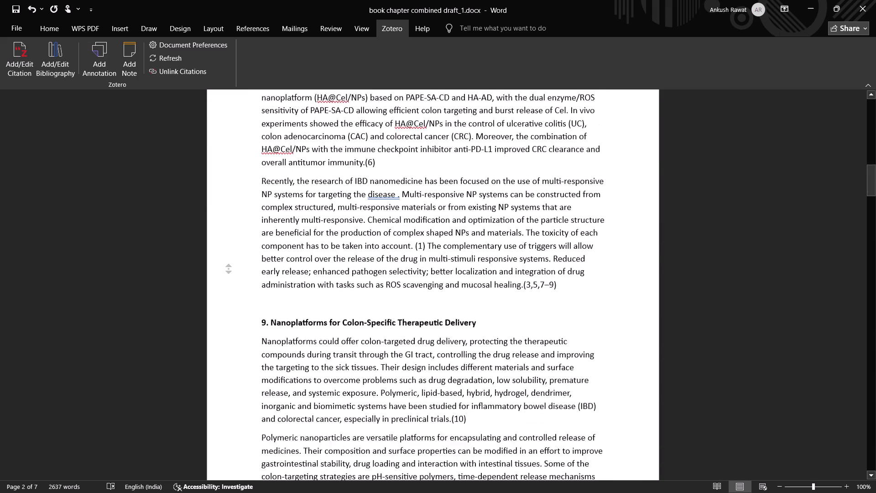
middle_click_drag(229, 334, 233, 347)
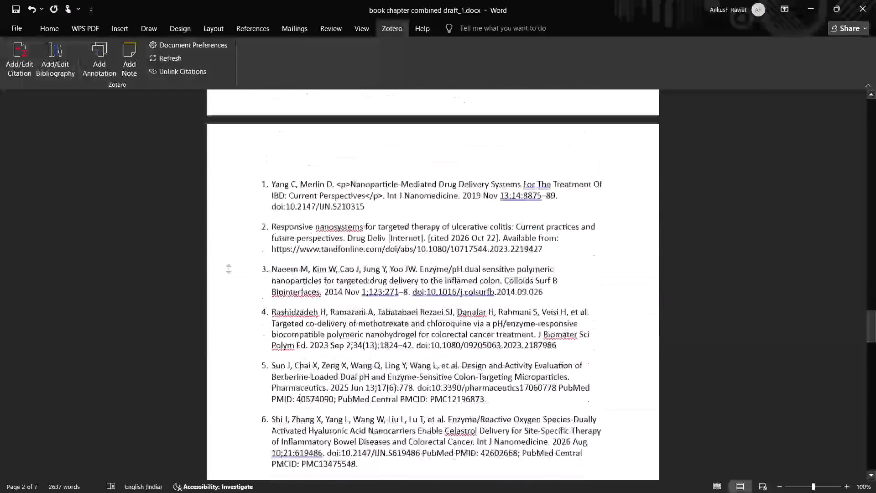
middle_click_drag(233, 347, 233, 346)
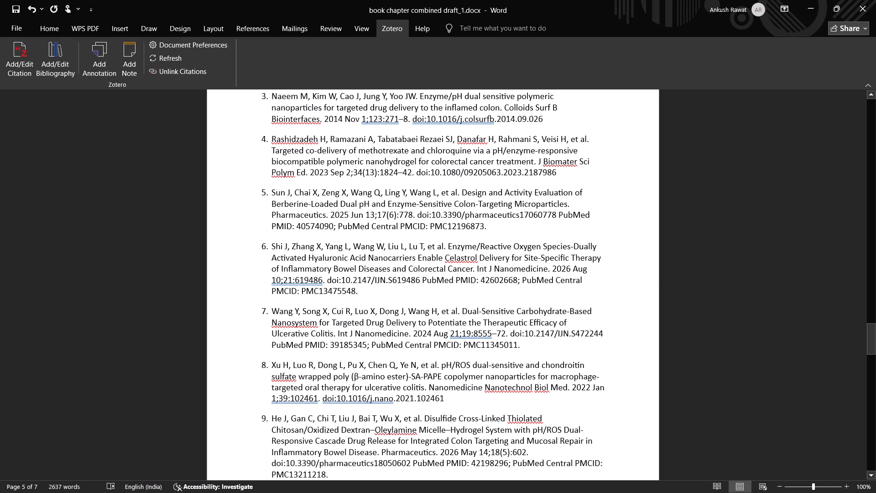
middle_click_drag(236, 381, 247, 300)
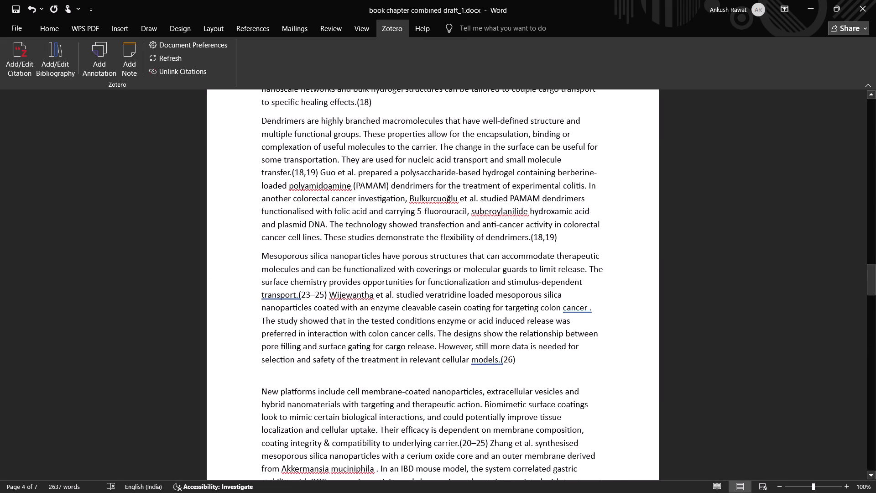
middle_click_drag(233, 364, 229, 295)
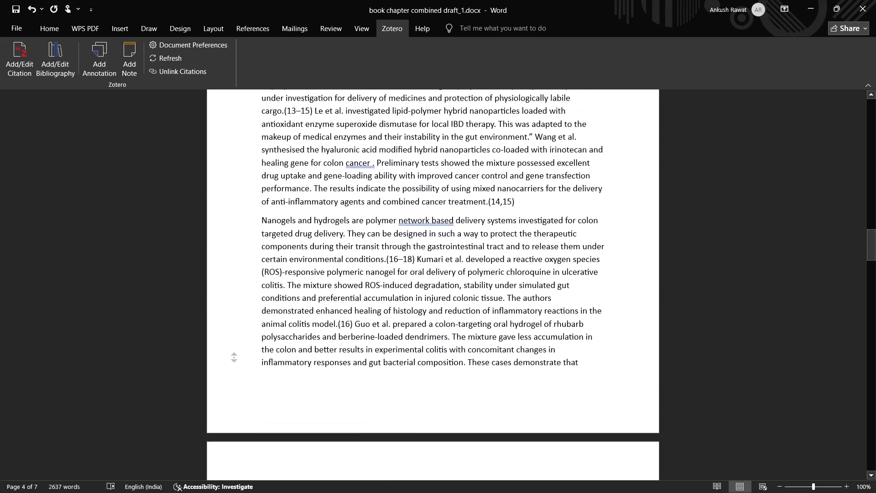
middle_click_drag(229, 295, 229, 295)
middle_click_drag(229, 296, 232, 341)
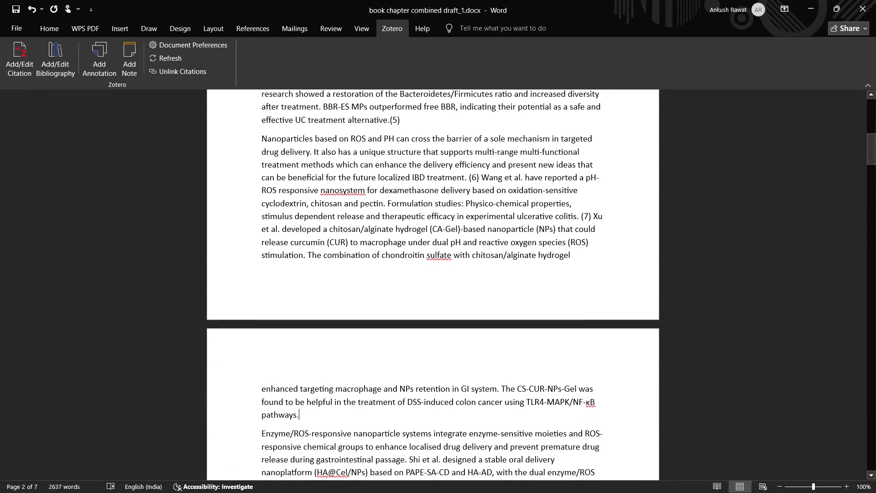
left_click(8, 63)
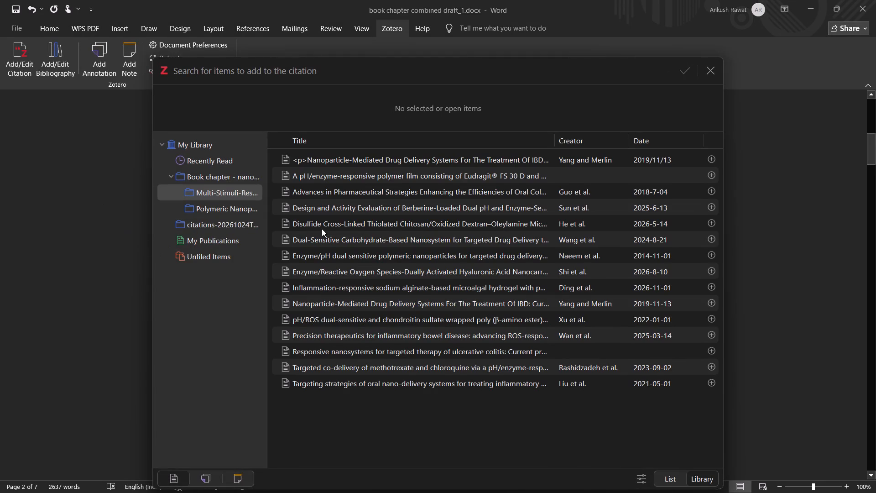
left_click(425, 316)
left_click(715, 318)
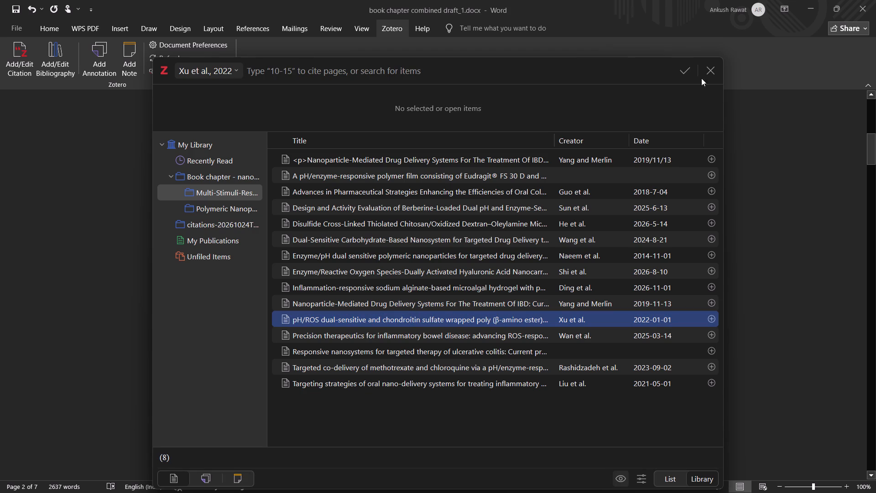
left_click(683, 70)
Inspect citation (6) after "overall antitumor immunity" in the Zotero citation editor and close it without changes.
scroll(452, 270, "down", 3)
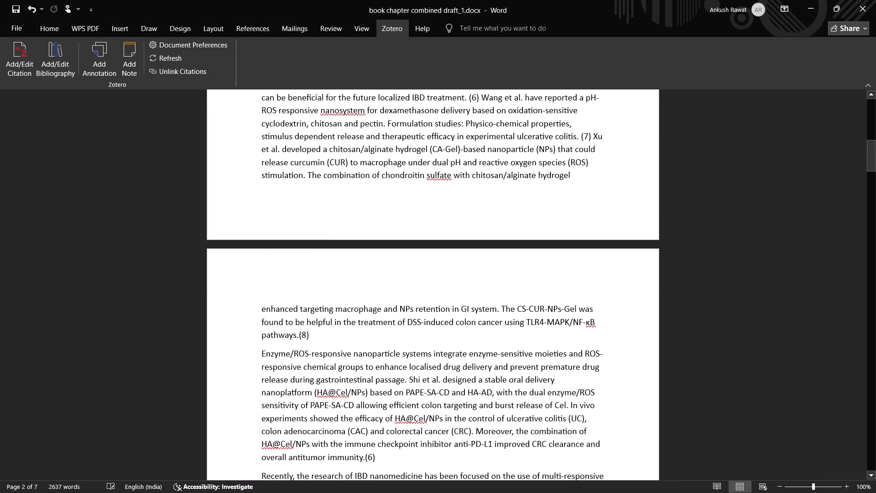
scroll(407, 266, "down", 2)
scroll(406, 266, "up", 1)
scroll(406, 266, "down", 3)
scroll(407, 264, "up", 1)
scroll(407, 272, "down", 1)
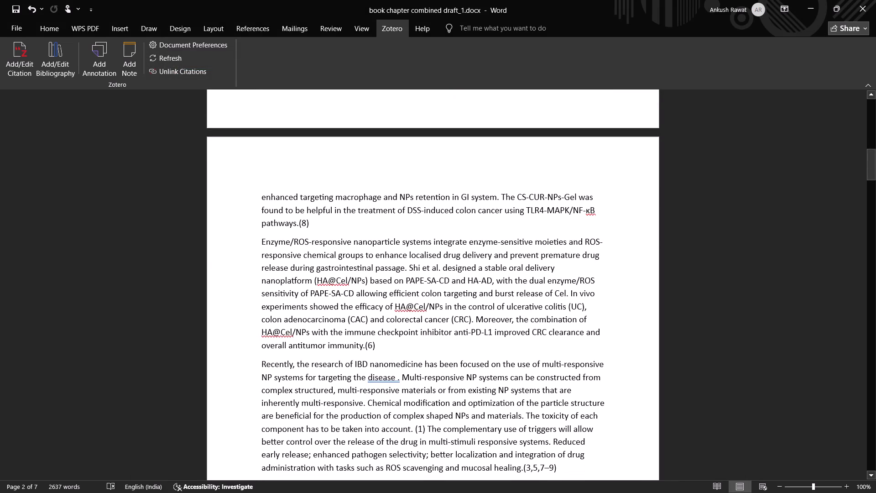
left_click(372, 348)
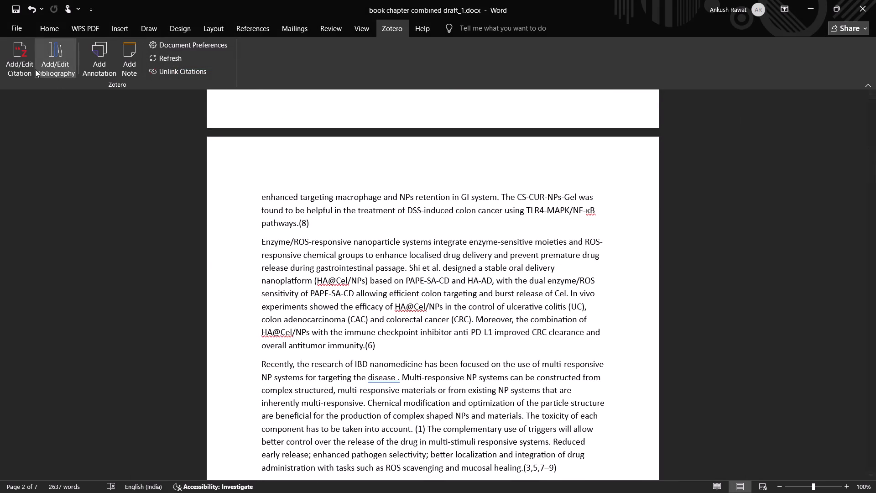
left_click(25, 60)
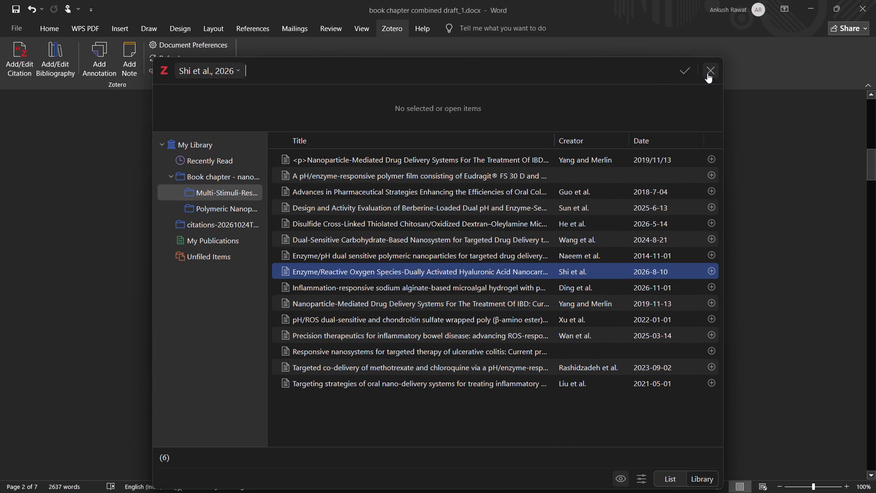
left_click(712, 72)
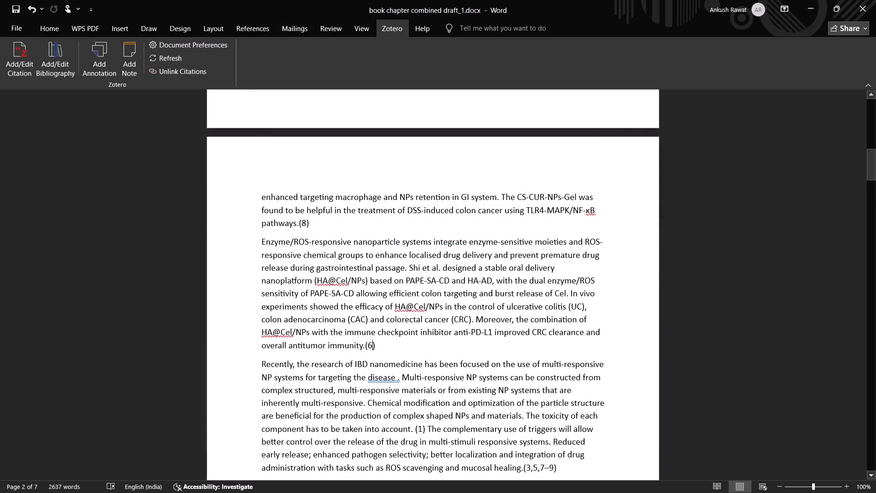
Inspect citation (1) after "component has to be taken into account" in the Zotero citation editor and close the editor without adding an item.
scroll(418, 329, "down", 4)
scroll(417, 329, "up", 1)
scroll(417, 329, "down", 1)
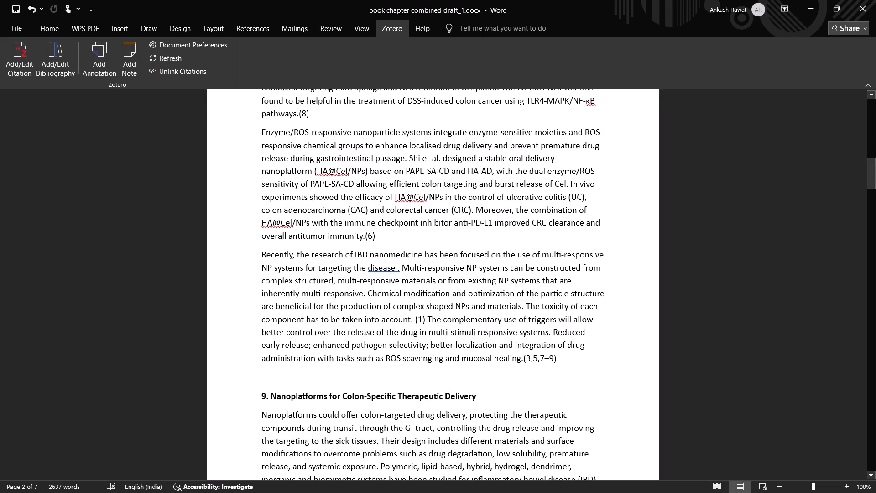
left_click(418, 320)
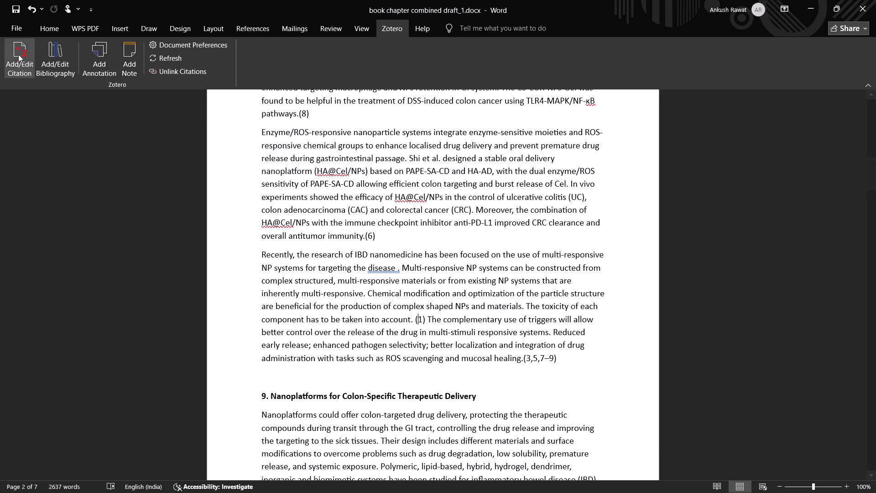
left_click(17, 54)
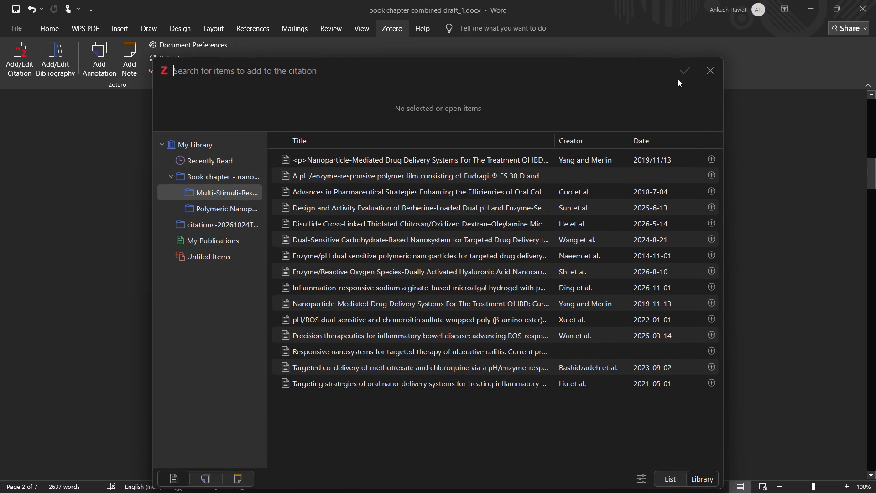
left_click(710, 68)
Replace plain-text (1) after "taken into account." with a Zotero citation to the Yang and Merlin entry dated 2019/11/13, keeping one space before "The complementary".
left_click(422, 320)
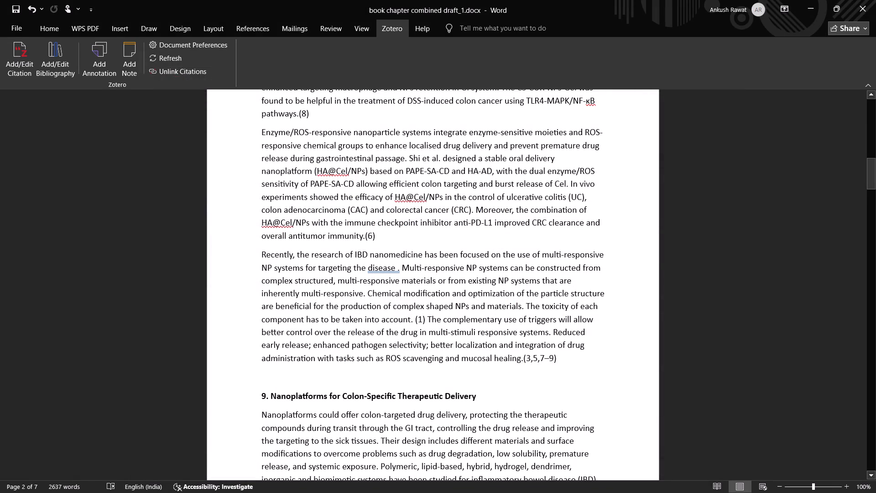
left_click_drag(427, 320, 416, 321)
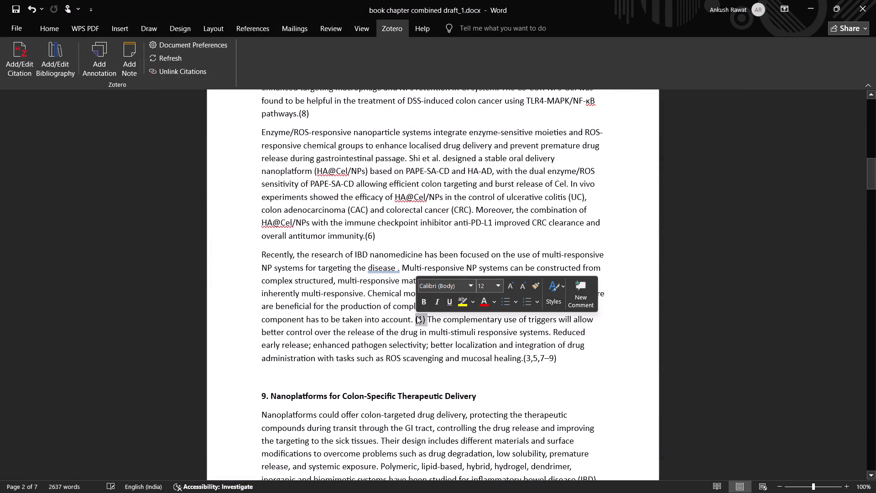
key("BackSpace")
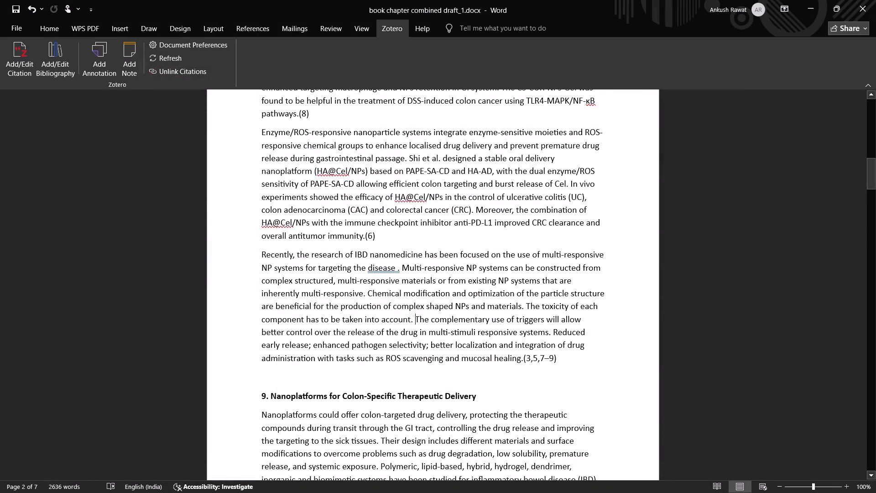
key("Left")
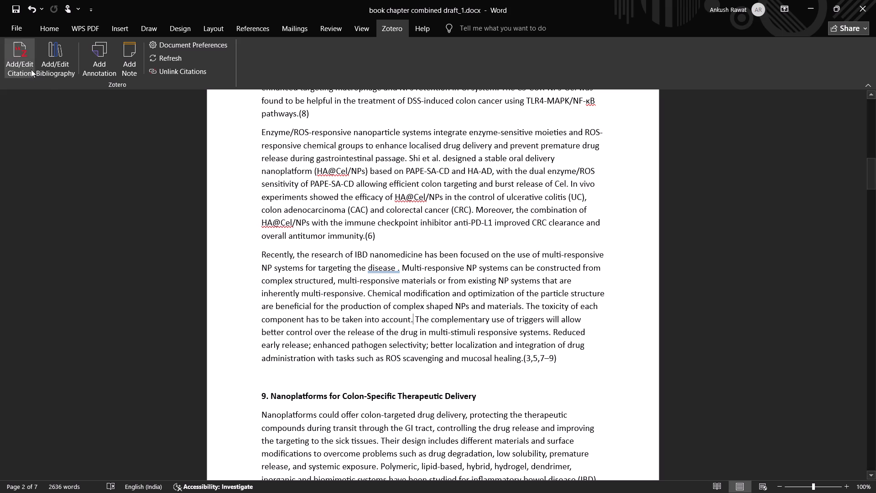
left_click(29, 68)
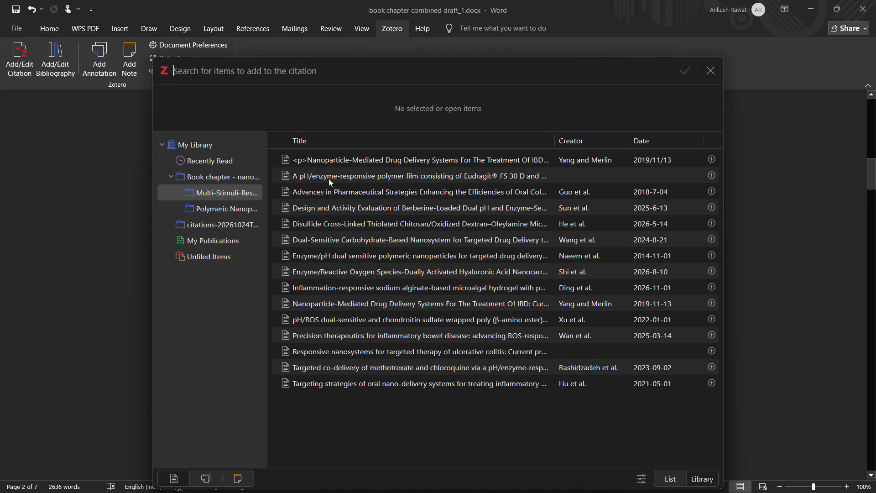
left_click(333, 162)
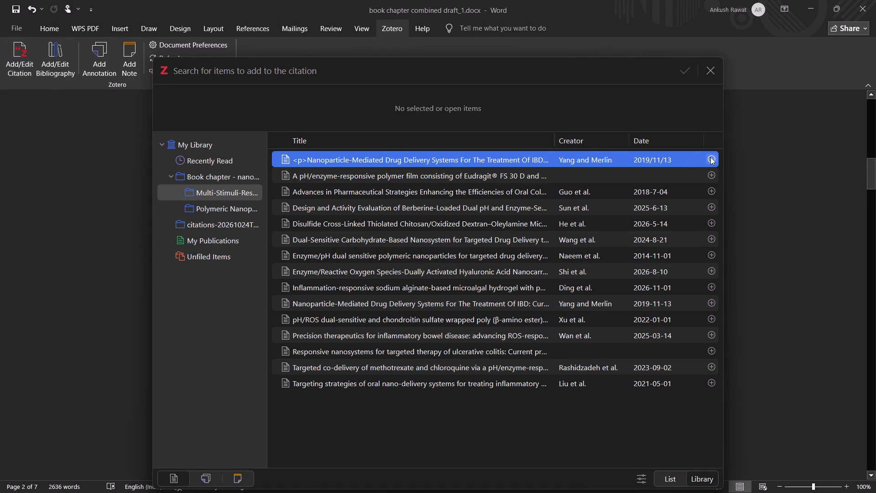
left_click(711, 157)
left_click(683, 73)
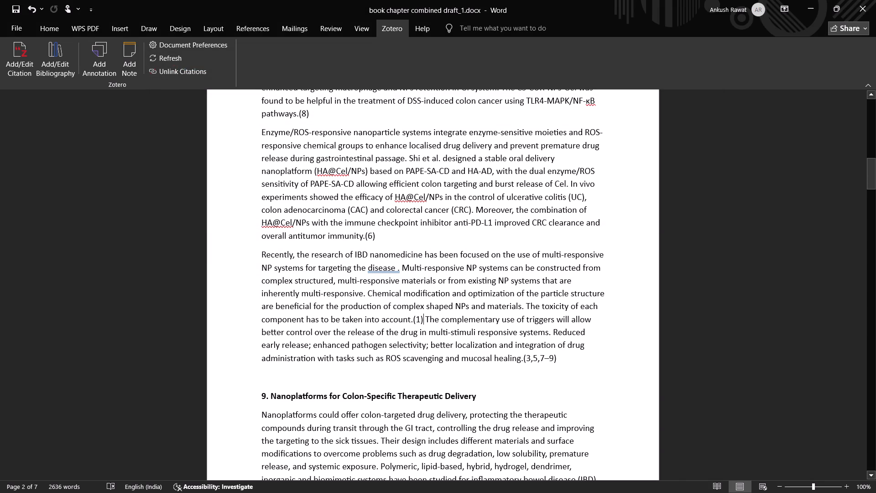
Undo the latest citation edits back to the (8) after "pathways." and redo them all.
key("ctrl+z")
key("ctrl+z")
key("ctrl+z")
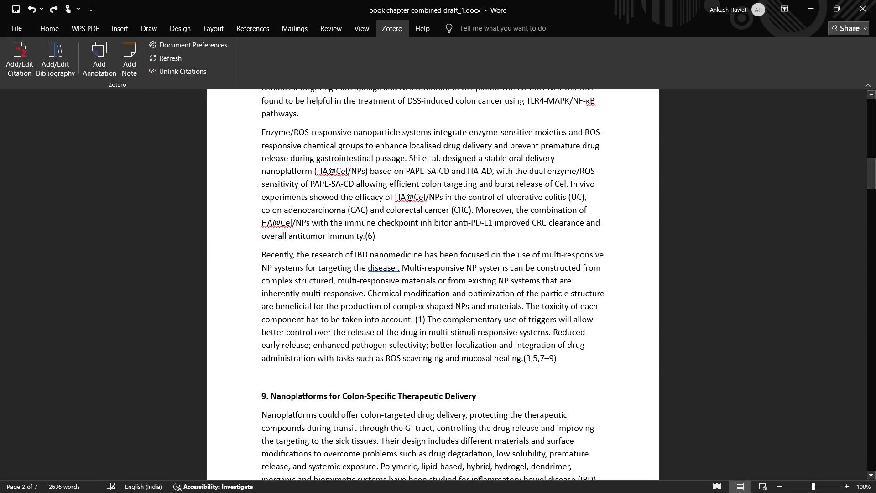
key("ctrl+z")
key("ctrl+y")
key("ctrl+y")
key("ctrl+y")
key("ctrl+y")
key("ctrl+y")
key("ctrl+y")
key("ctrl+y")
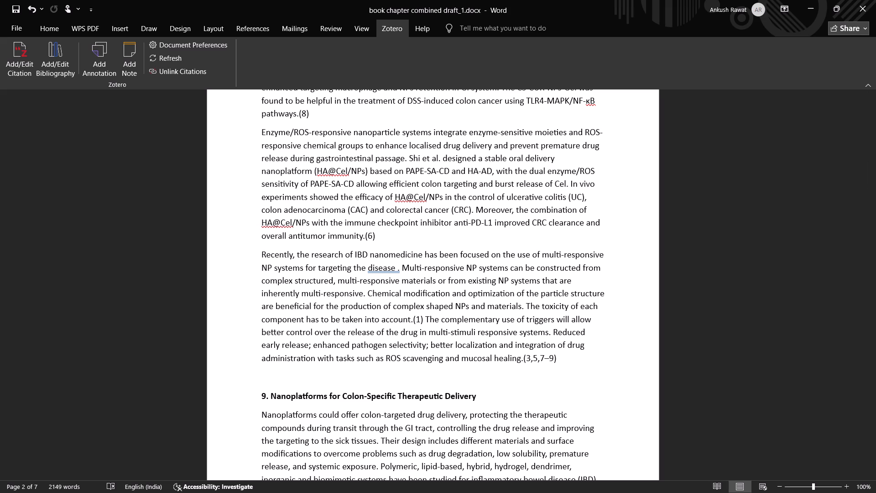
Inspect citation (3,5,7–9) after "mucosal healing" in the Zotero citation editor and close it without changes.
left_click(526, 358)
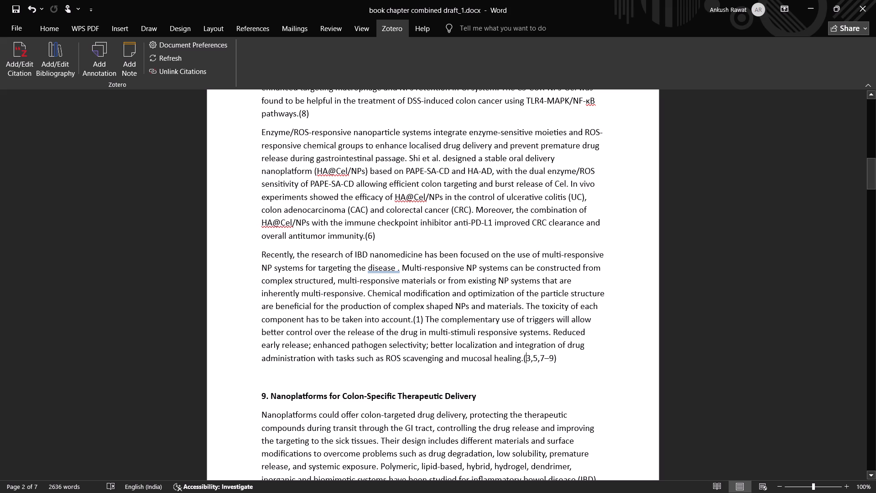
left_click(3, 61)
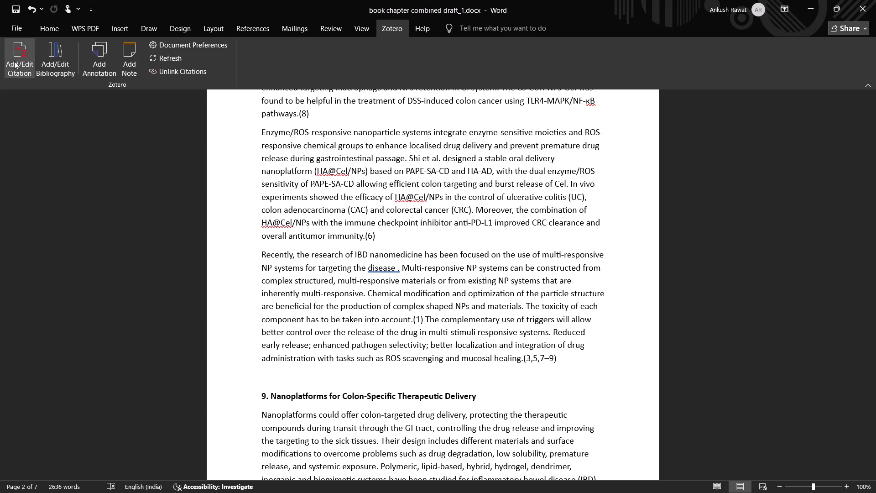
left_click(14, 61)
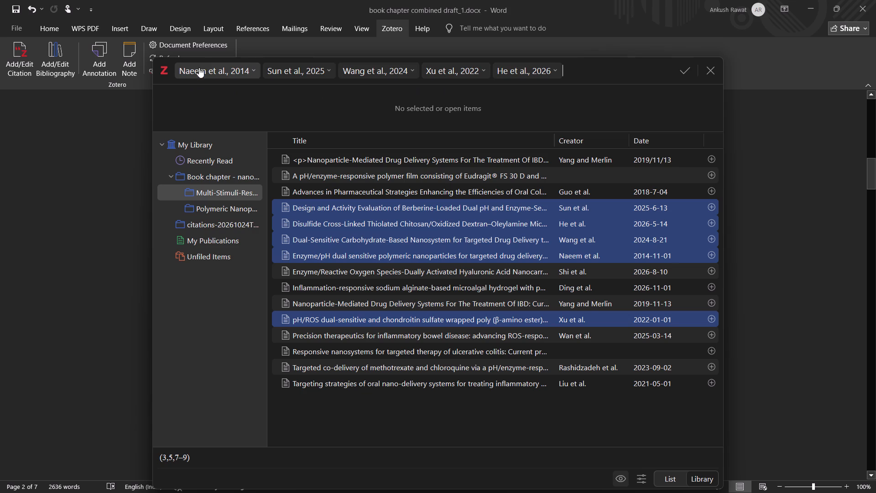
left_click(717, 68)
Read through the opening paragraphs of section 9, "Nanoplatforms for Colon-Specific Therapeutic Delivery", and their in-text citations.
scroll(538, 196, "up", 2)
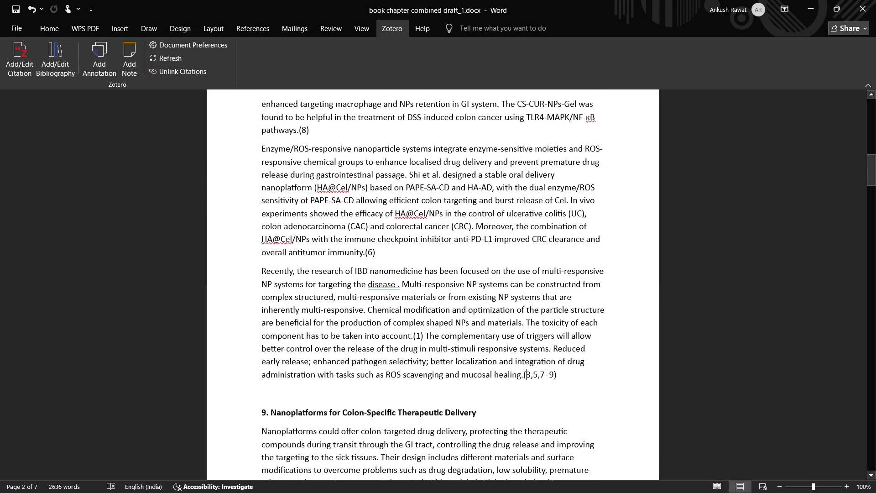
scroll(537, 196, "down", 1)
scroll(532, 194, "up", 1)
scroll(532, 193, "down", 2)
scroll(532, 193, "up", 2)
scroll(531, 193, "down", 1)
scroll(531, 193, "up", 1)
scroll(531, 193, "down", 5)
scroll(547, 289, "down", 1)
scroll(547, 289, "up", 1)
scroll(547, 290, "down", 1)
scroll(547, 291, "up", 1)
scroll(547, 291, "down", 2)
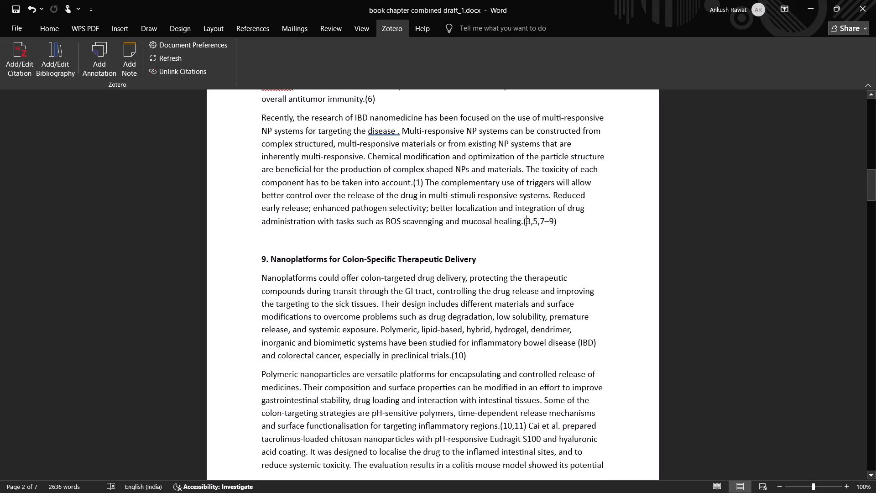
scroll(550, 280, "down", 1)
scroll(550, 280, "up", 1)
scroll(550, 280, "down", 2)
scroll(550, 280, "up", 1)
scroll(550, 280, "down", 1)
scroll(550, 280, "up", 1)
scroll(550, 280, "down", 2)
scroll(550, 278, "up", 1)
scroll(549, 278, "down", 2)
scroll(549, 278, "up", 1)
scroll(549, 278, "down", 1)
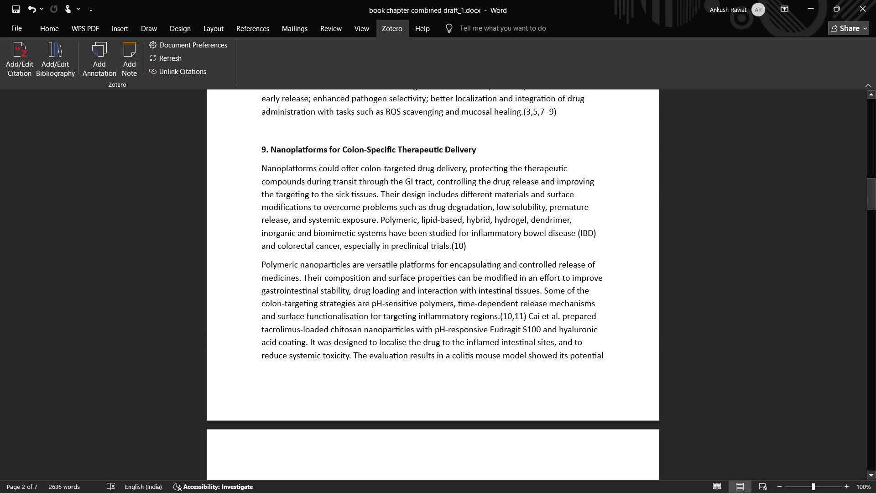
key("alt+Tab")
key("alt+Tab")
key("alt+Tab")
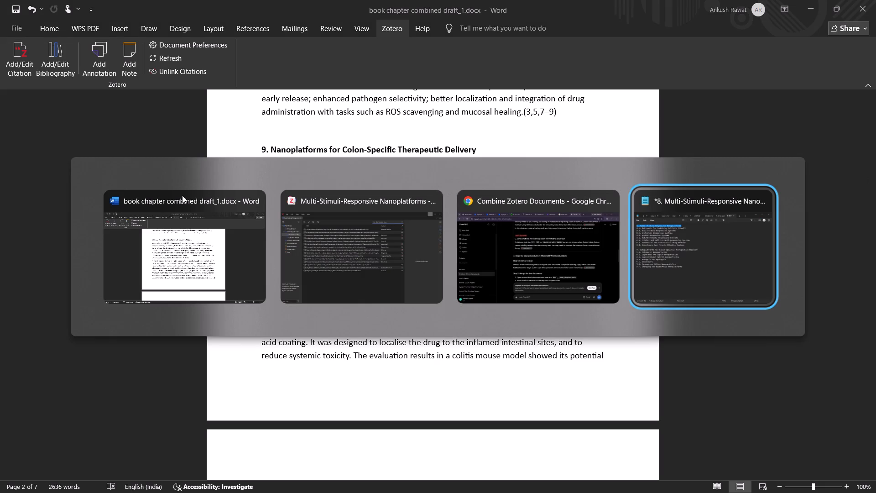
key("alt+Tab")
key("alt+Tab")
key("alt+Tab")
key("alt+Tab")
key("alt+Tab")
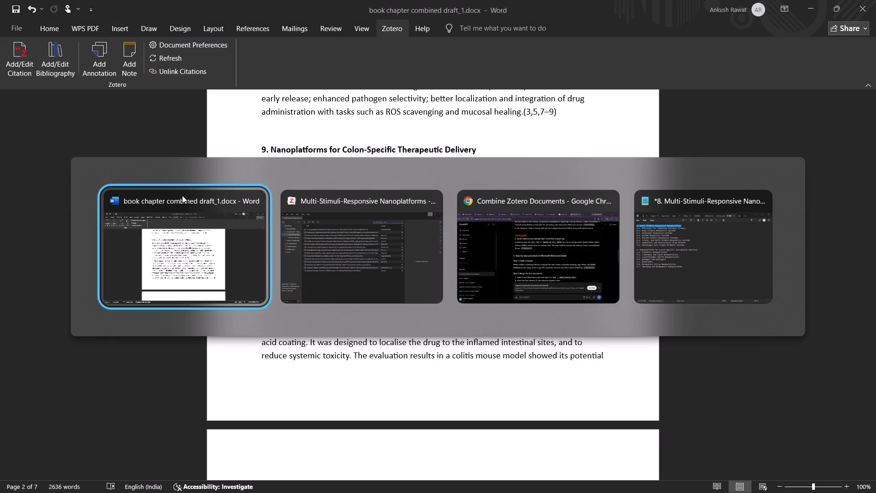
key("alt+Tab")
key("alt+Tab")
key("alt+Tab")
key("alt+Tab")
key("alt+Tab")
key("alt+Tab")
key("alt+Tab")
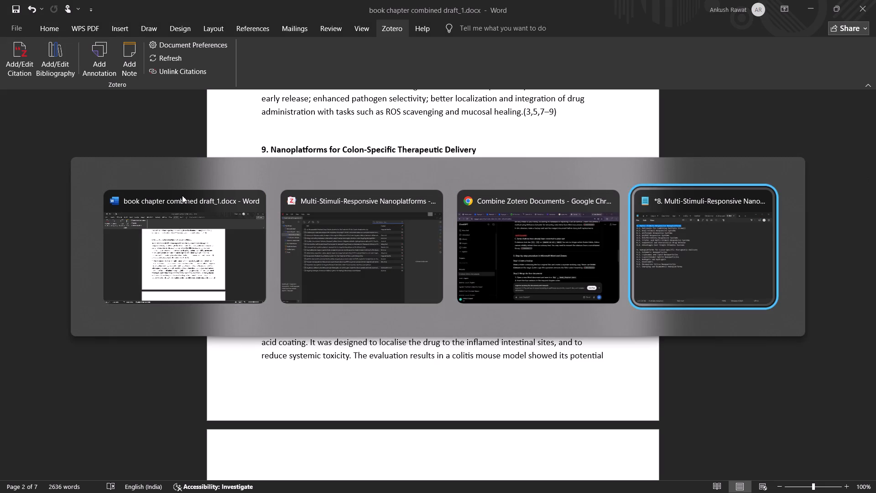
key("alt+Tab")
key("alt+Tab")
key("alt+Tab")
key("alt+Tab")
key("alt+Tab")
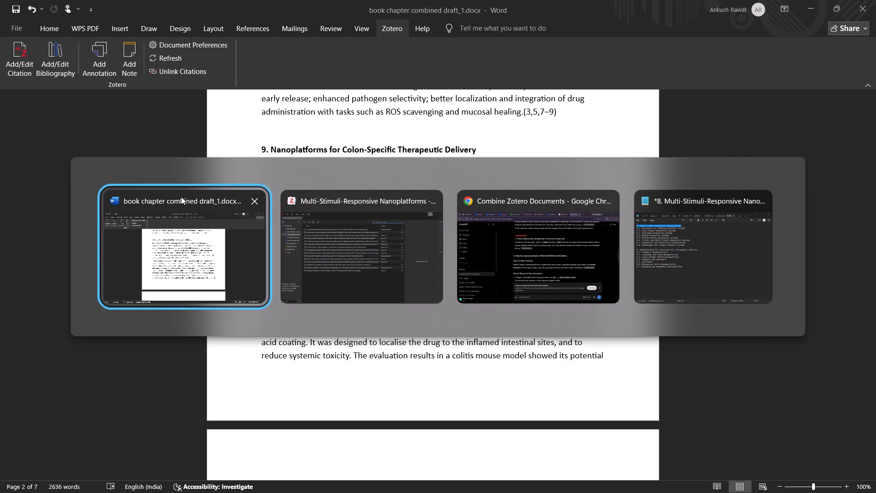
key("alt+Tab")
key("alt+Tab")
key("alt+Tab")
key("alt+Tab")
key("alt+Tab")
key("alt+Tab")
key("alt+Tab")
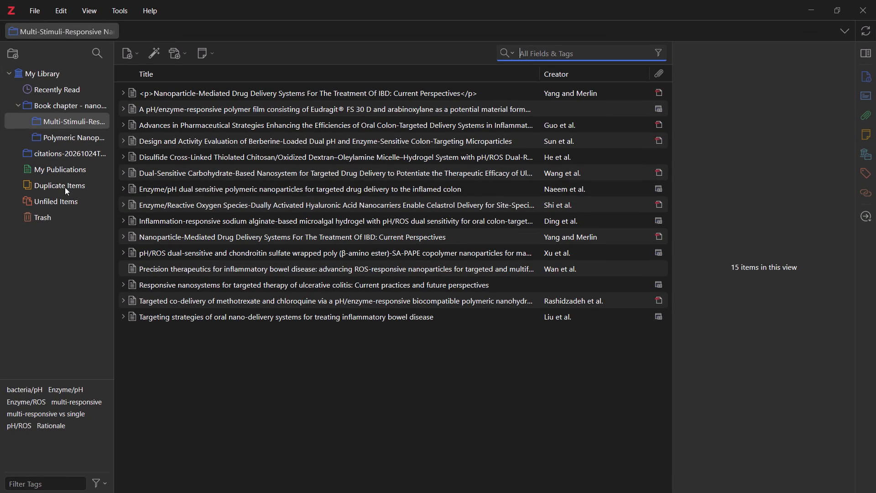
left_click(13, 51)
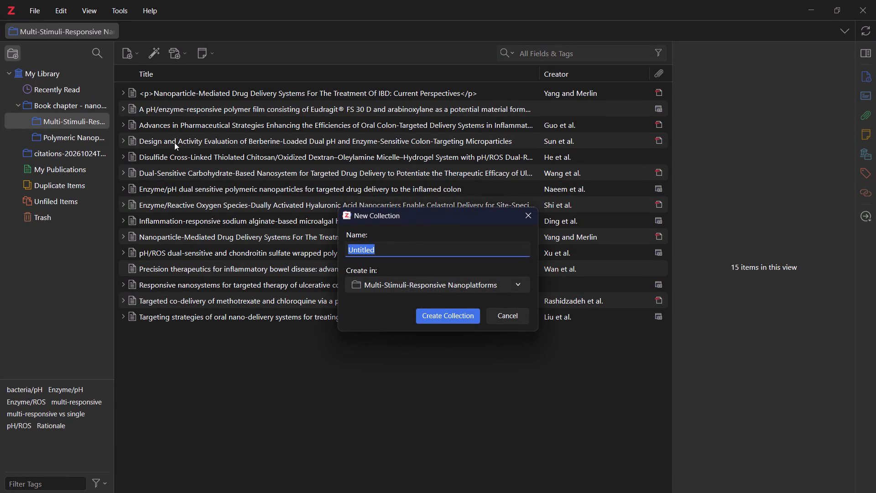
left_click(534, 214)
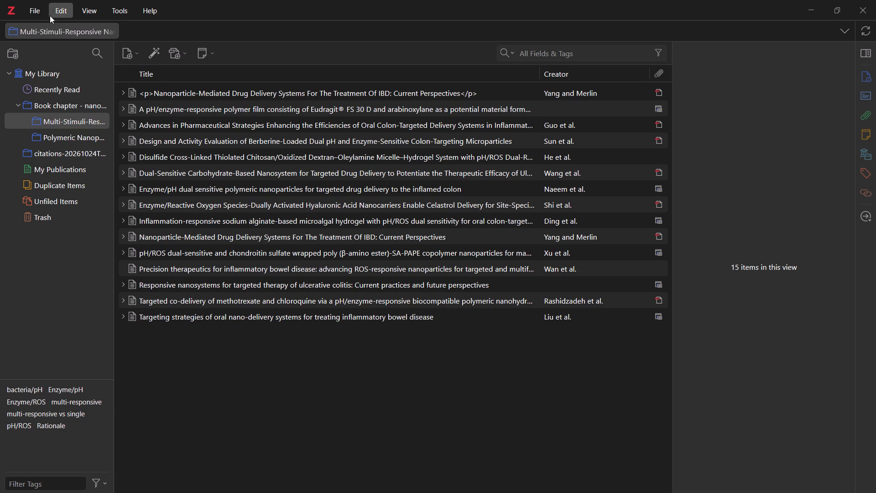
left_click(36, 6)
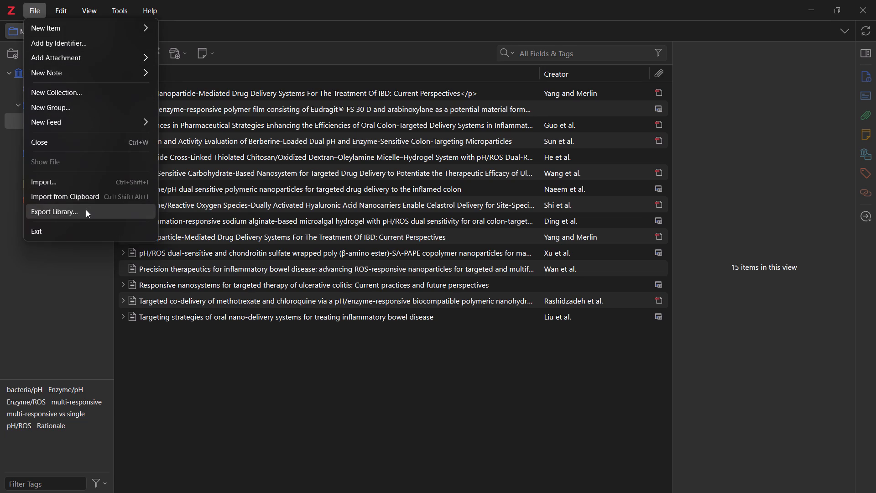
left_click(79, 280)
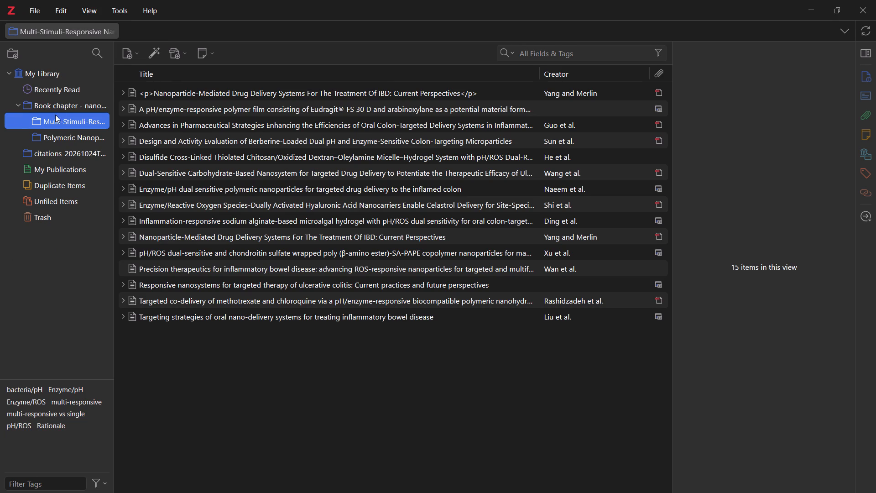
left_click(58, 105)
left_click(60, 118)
Examine the Zotero RDF library export options for notes, files and annotations, and close them without exporting.
left_click(35, 11)
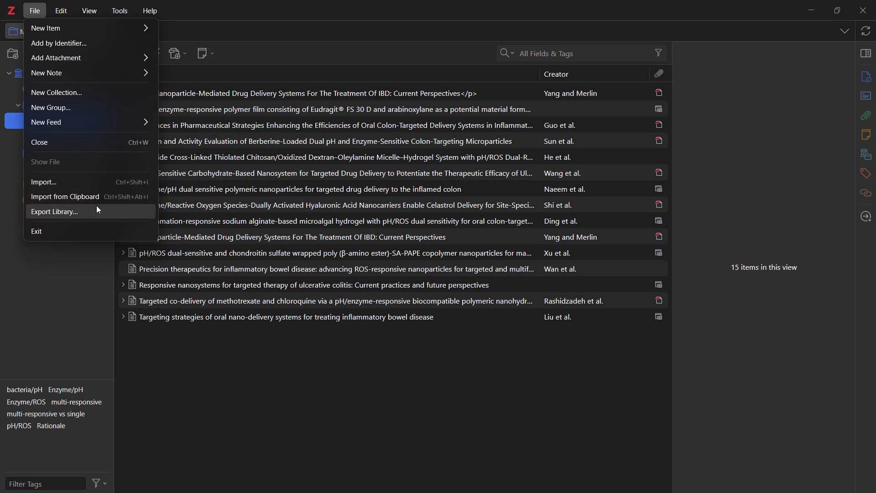
left_click(96, 206)
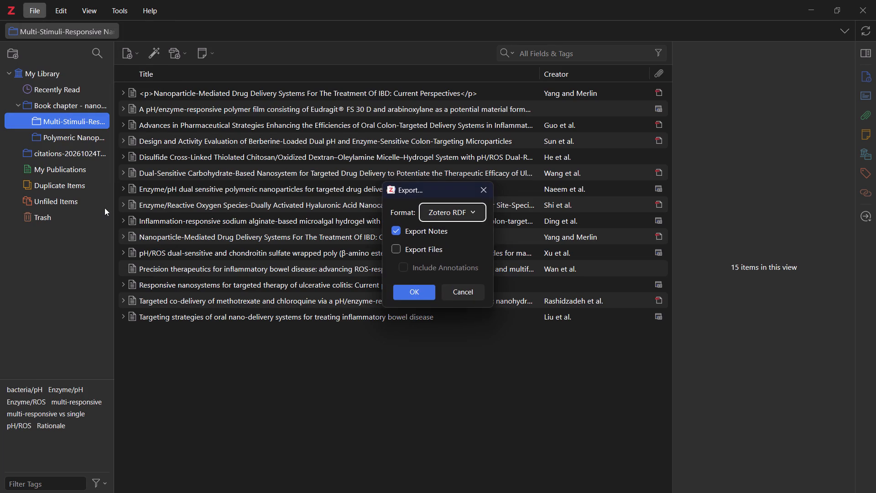
left_click(396, 247)
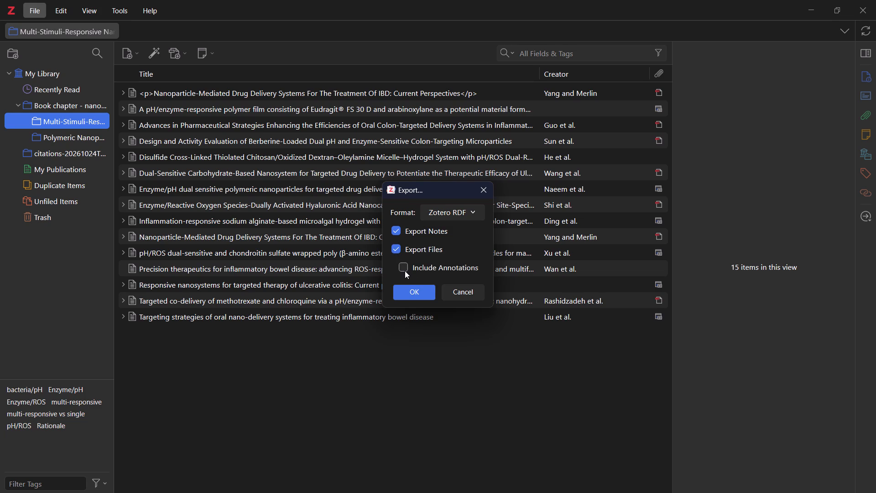
left_click(403, 267)
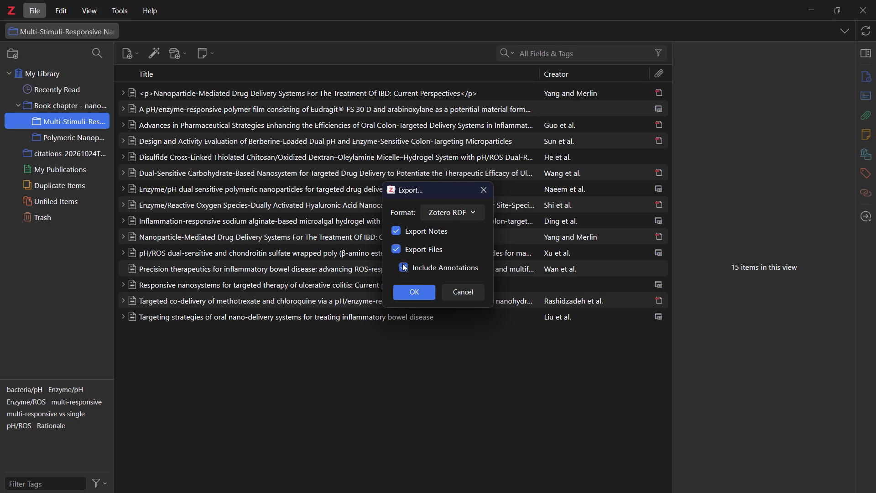
left_click(403, 263)
left_click(397, 250)
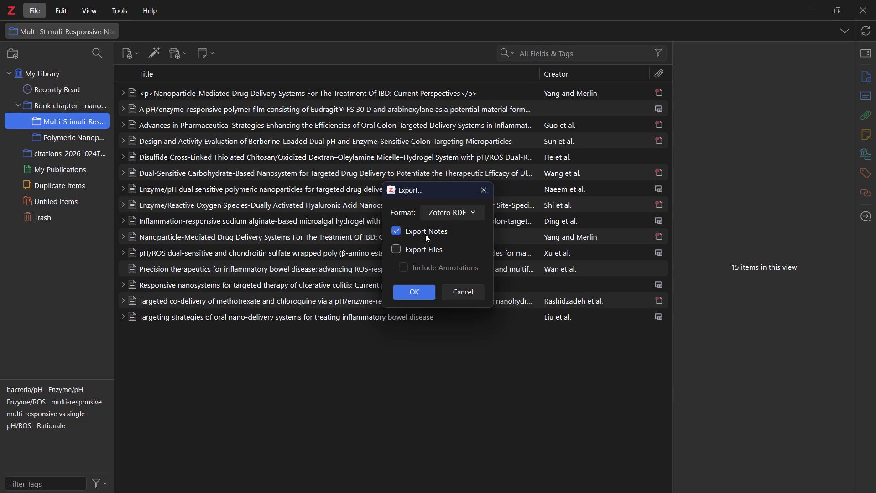
left_click(480, 191)
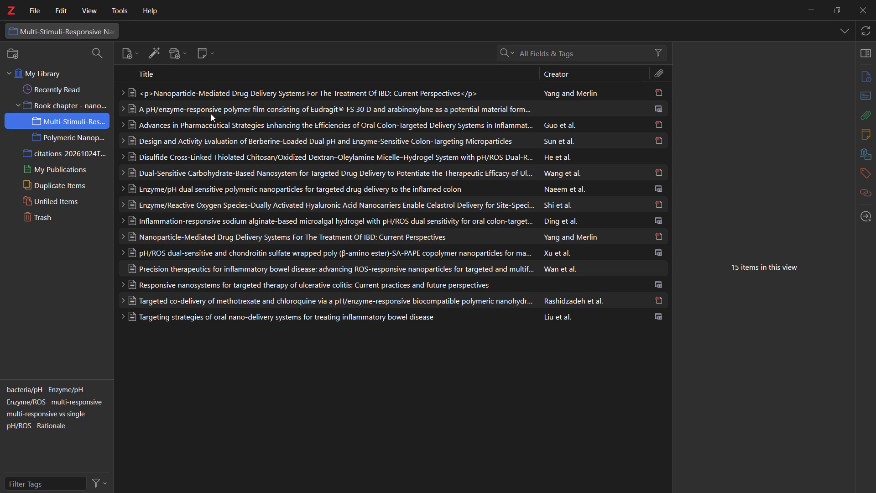
Look through the book chapter nanocarriers collection and its Multi-Stimuli-Responsive Nanoplatforms subcollection, collapse the parent, and show all of My Library.
left_click(58, 106)
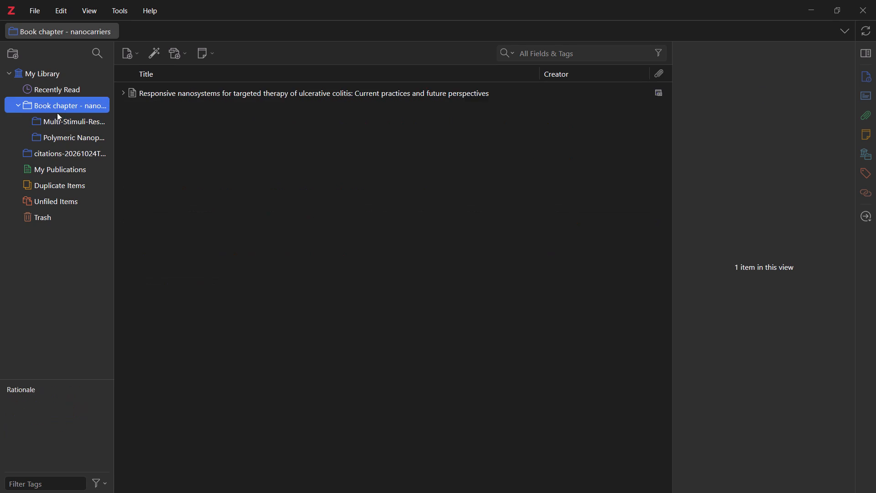
left_click(60, 118)
left_click(60, 107)
left_click(61, 118)
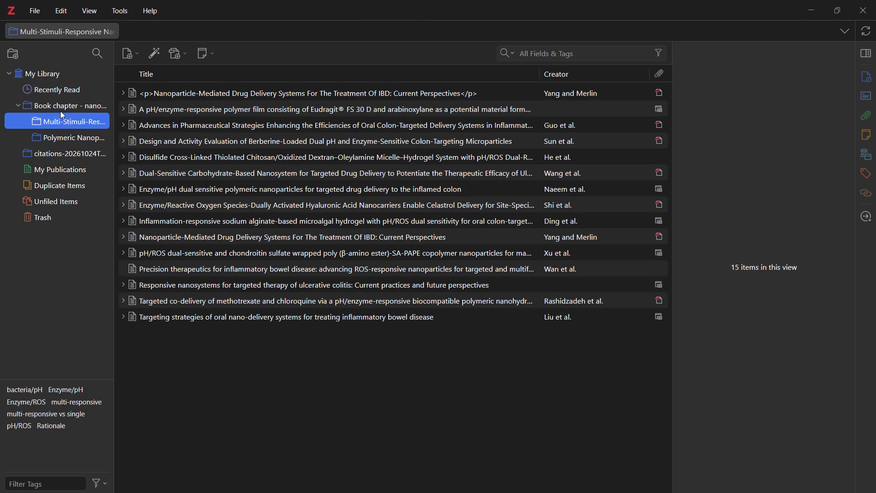
left_click(60, 111)
left_click(51, 266)
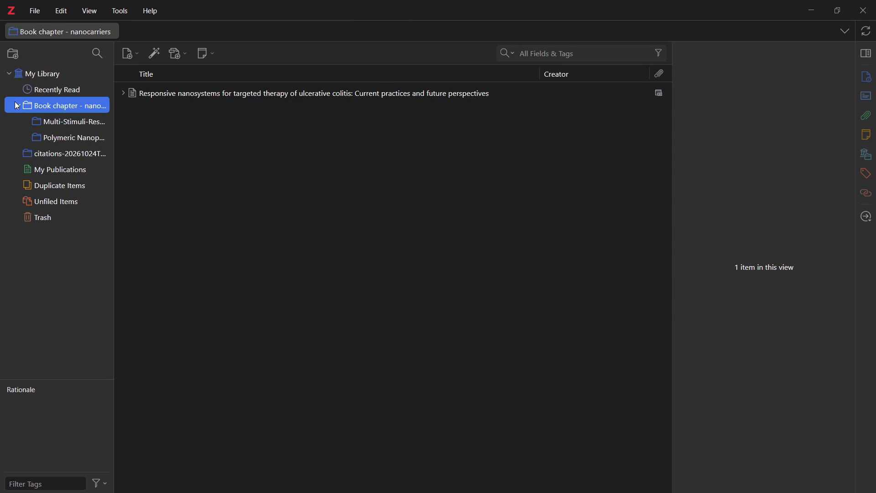
left_click(18, 101)
left_click(29, 71)
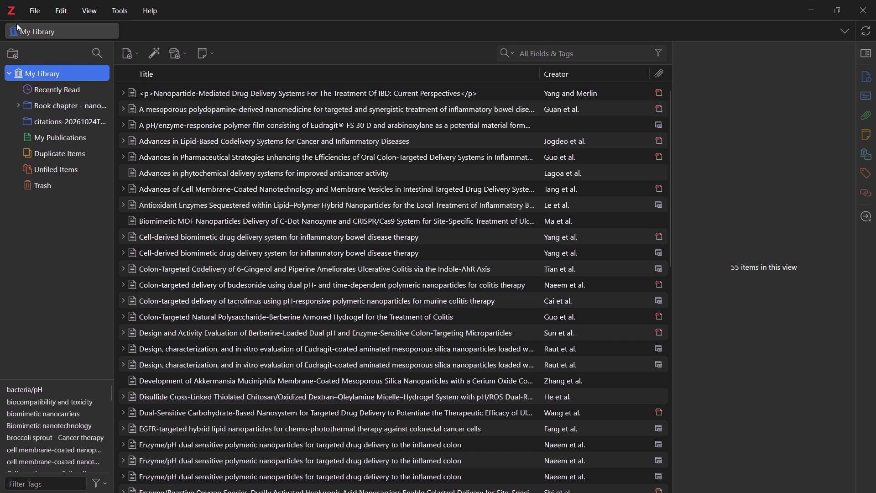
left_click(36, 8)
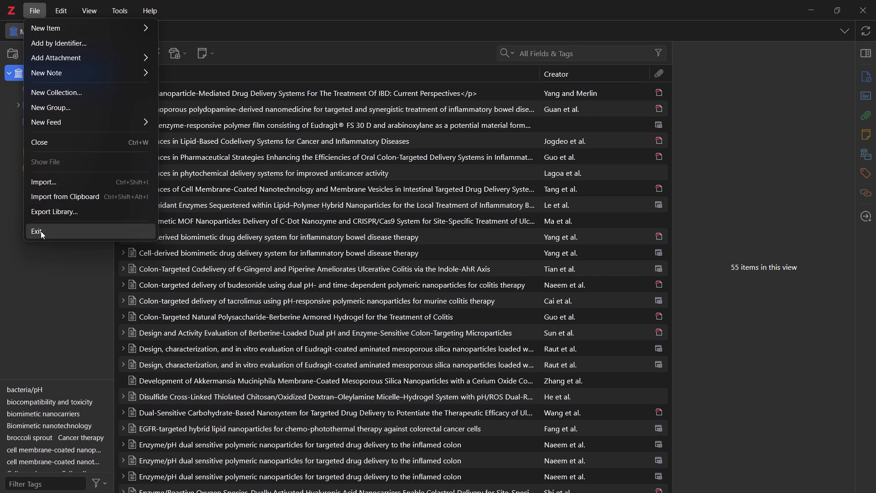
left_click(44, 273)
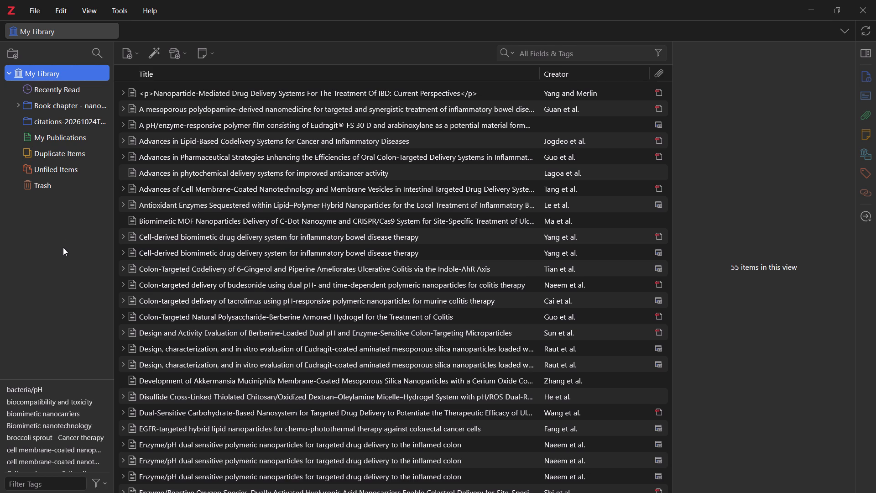
Switch from Zotero to the "Combine Zotero Documents" ChatGPT conversation in Chrome.
key("alt+Tab")
key("alt+Tab")
key("alt+Tab")
key("alt+Tab")
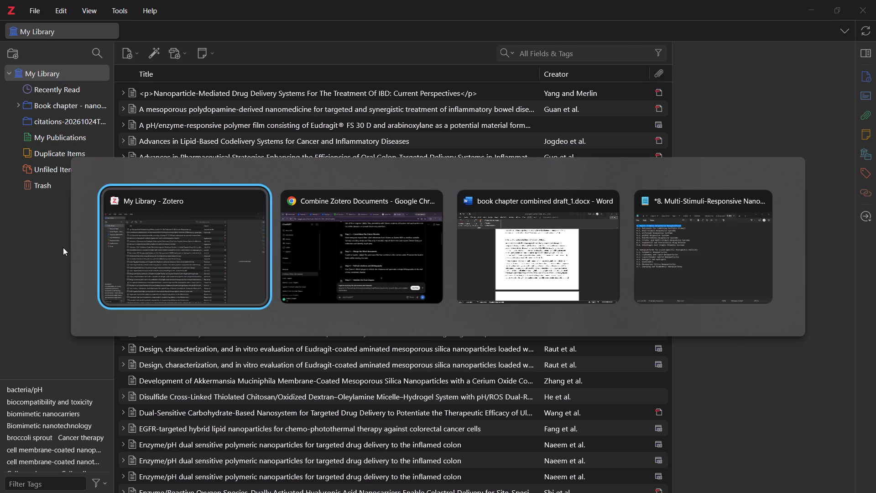
key("alt+Tab")
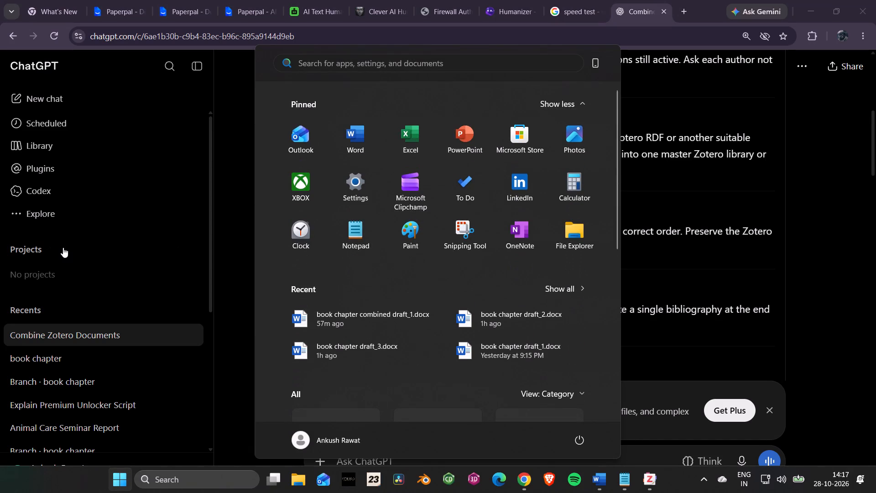
Search the computer's apps for "whats" and launch the top match.
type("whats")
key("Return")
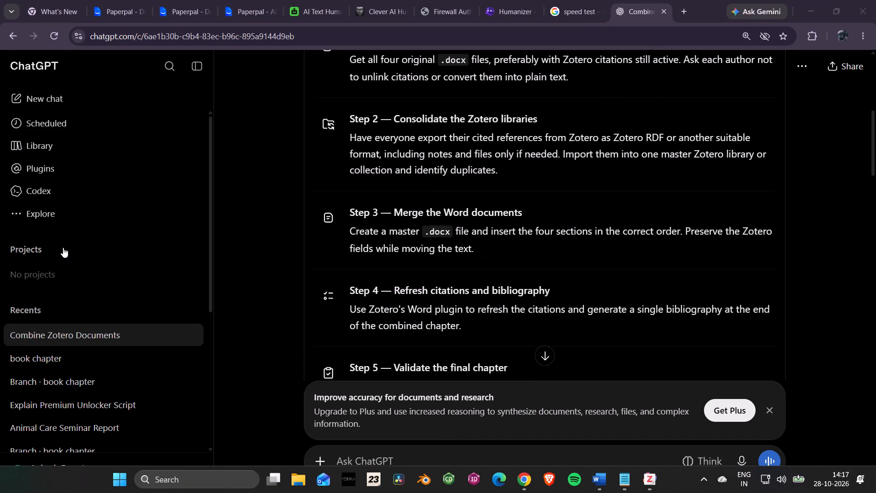
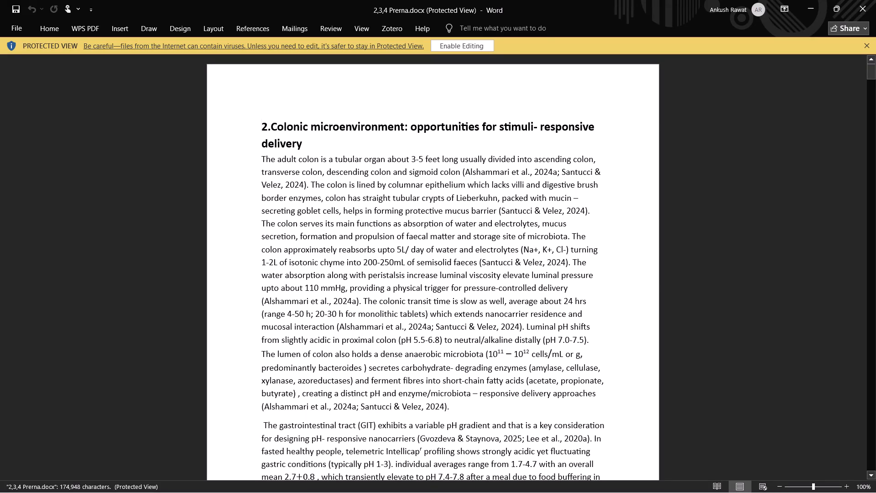
Read through the 2,3,4 Prerna.docx draft in Word from the colonic microenvironment section to the end of its reference list.
middle_click_drag(261, 370, 245, 261)
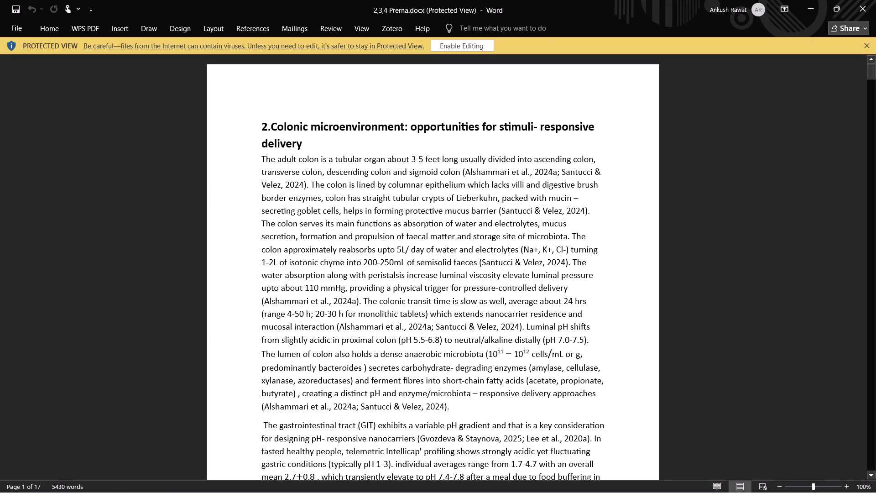
middle_click_drag(245, 267, 246, 313)
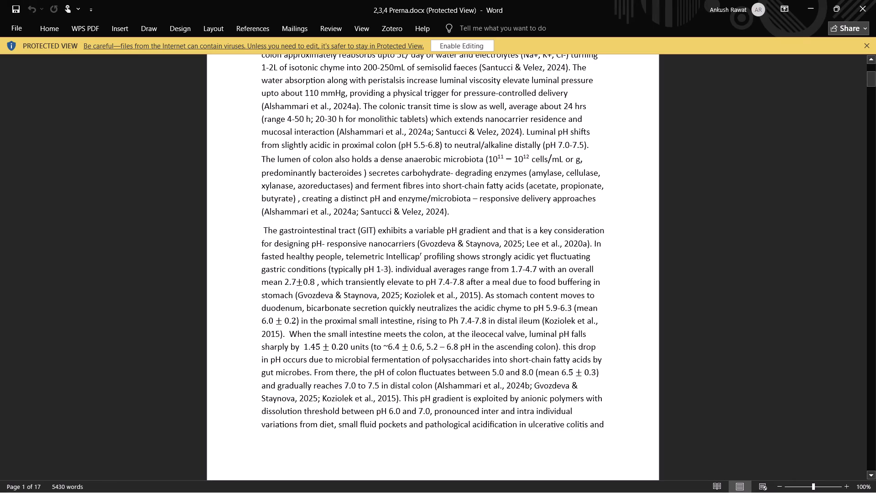
middle_click_drag(251, 238, 250, 288)
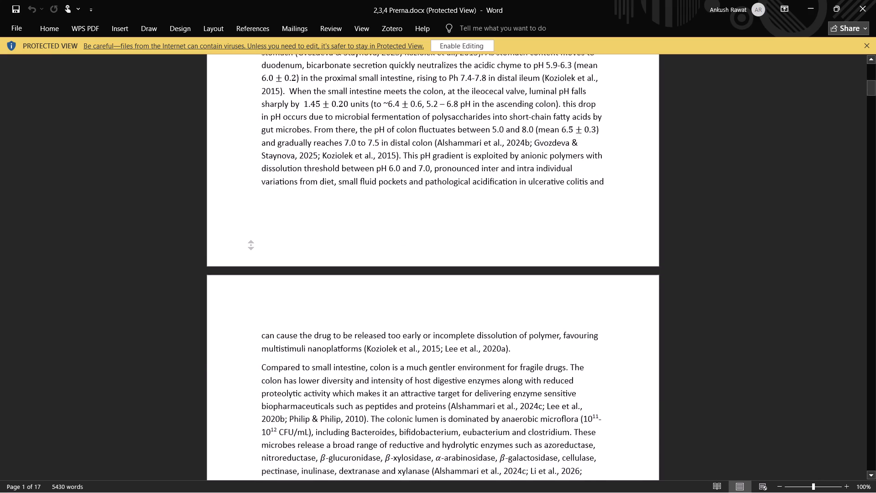
middle_click_drag(250, 288, 252, 322)
middle_click_drag(238, 241, 242, 308)
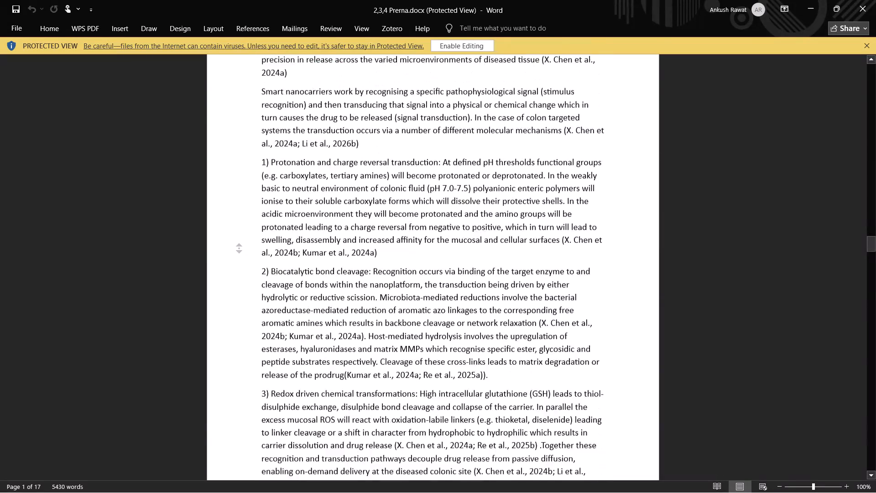
middle_click_drag(242, 308, 244, 316)
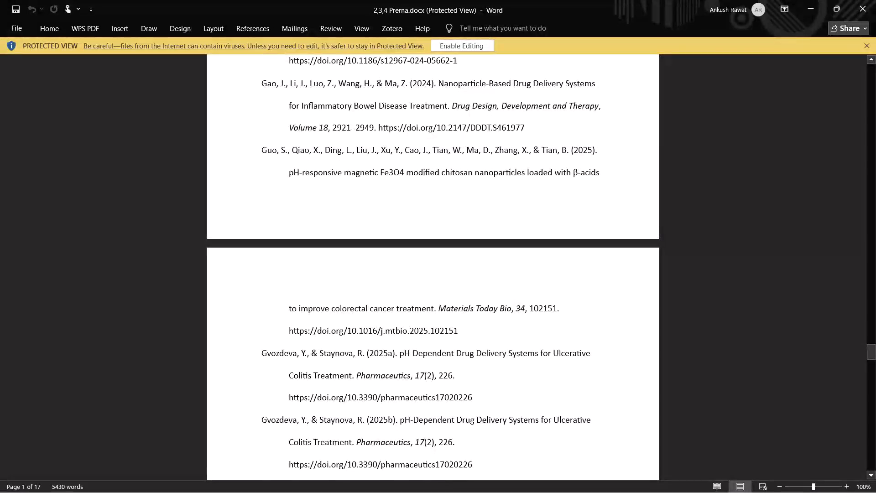
middle_click_drag(235, 236, 237, 313)
middle_click_drag(236, 227, 236, 234)
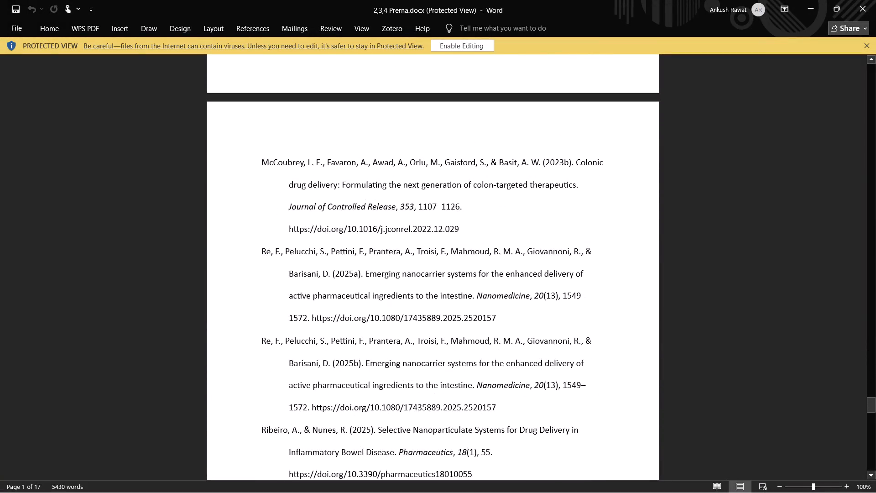
middle_click_drag(236, 234, 234, 313)
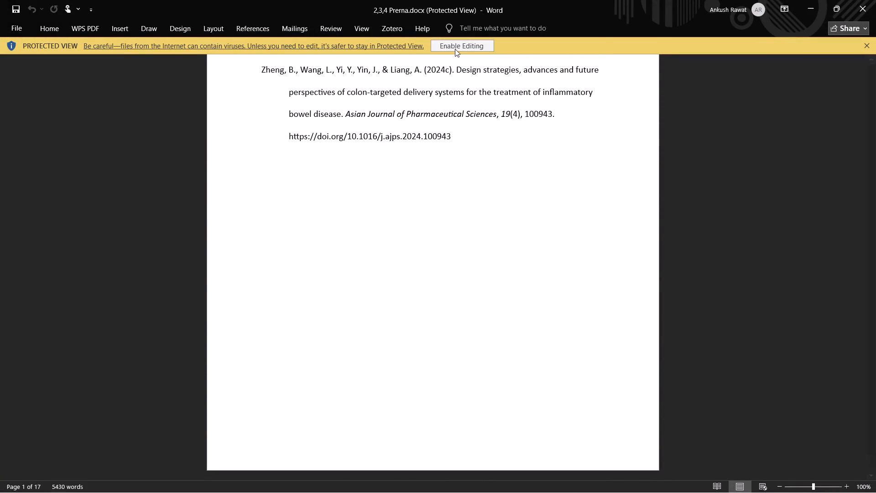
Enable editing of the protected 2,3,4 Prerna.docx draft and show the Zotero citation tools.
left_click(455, 47)
left_click(392, 26)
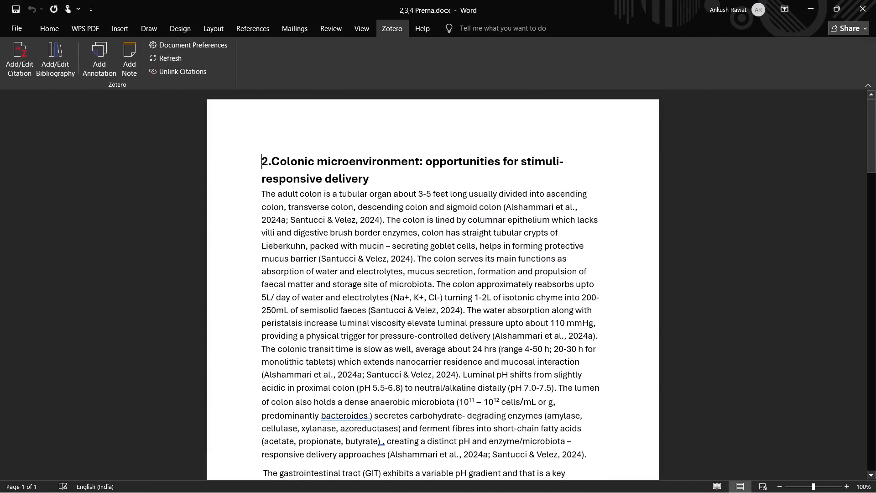
Change the Zotero citation style of 2,3,4 Prerna.docx to NLM/Vancouver: Citing Medicine 2nd edition (citation-sequence).
left_click(188, 42)
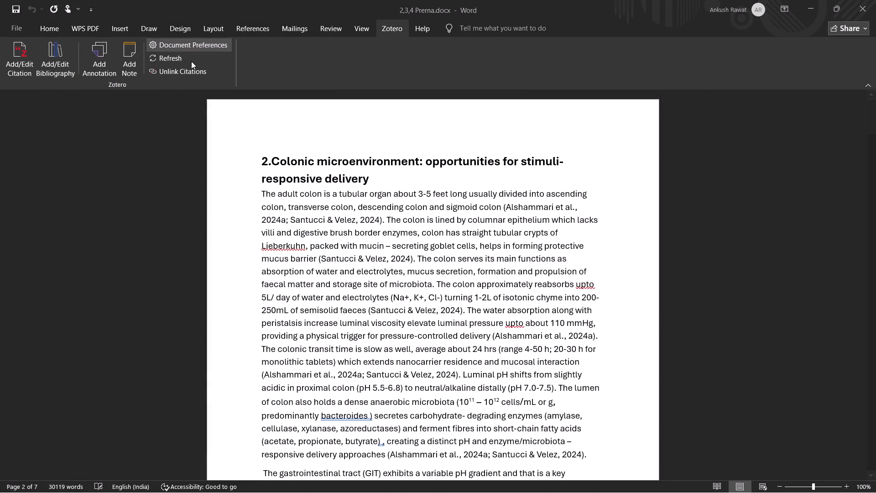
scroll(351, 231, "down", 1)
scroll(352, 231, "up", 1)
scroll(352, 234, "down", 1)
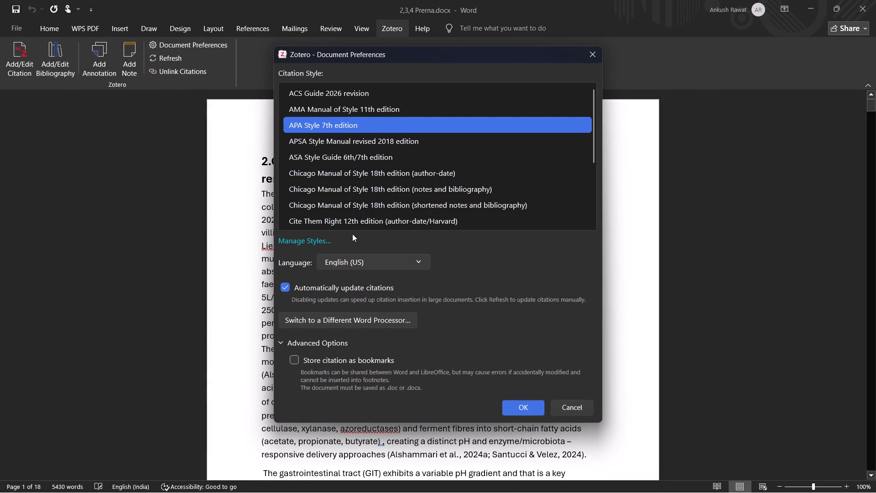
scroll(364, 207, "down", 1)
scroll(364, 207, "up", 2)
scroll(398, 202, "down", 4)
scroll(396, 198, "up", 1)
scroll(396, 198, "down", 2)
scroll(396, 196, "up", 1)
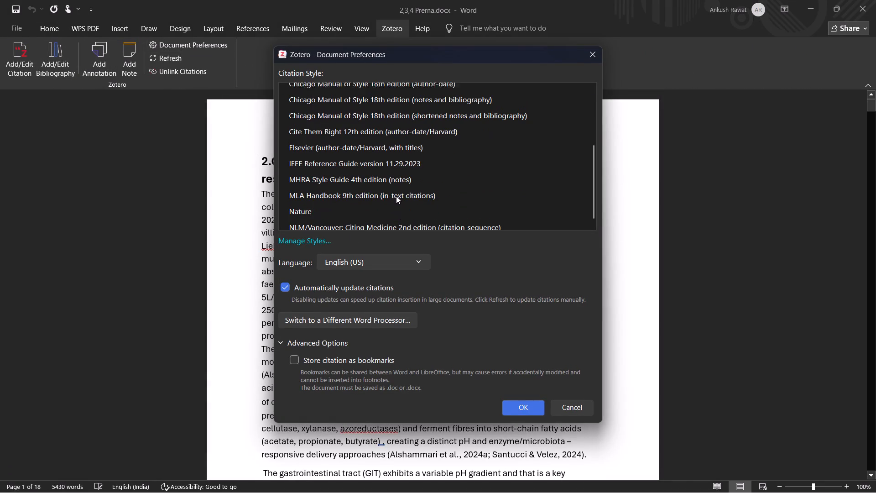
scroll(394, 194, "up", 1)
scroll(394, 194, "down", 3)
scroll(394, 194, "up", 1)
scroll(394, 194, "down", 2)
left_click(333, 217)
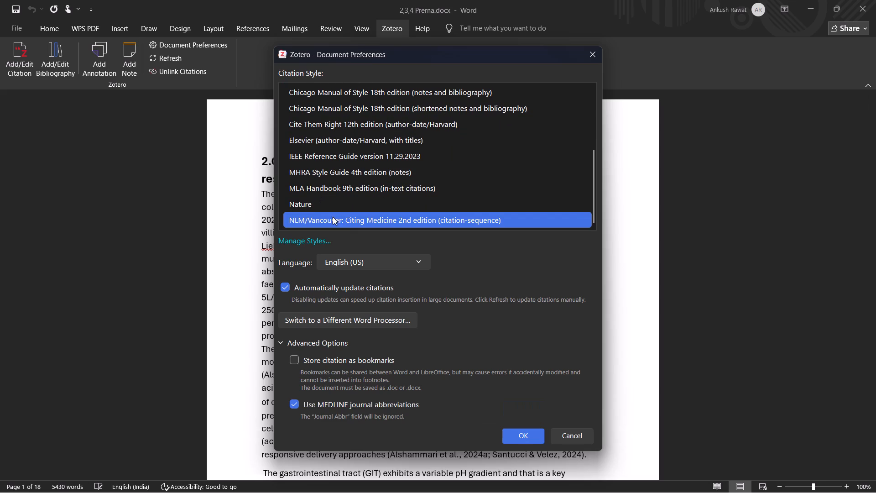
left_click(521, 434)
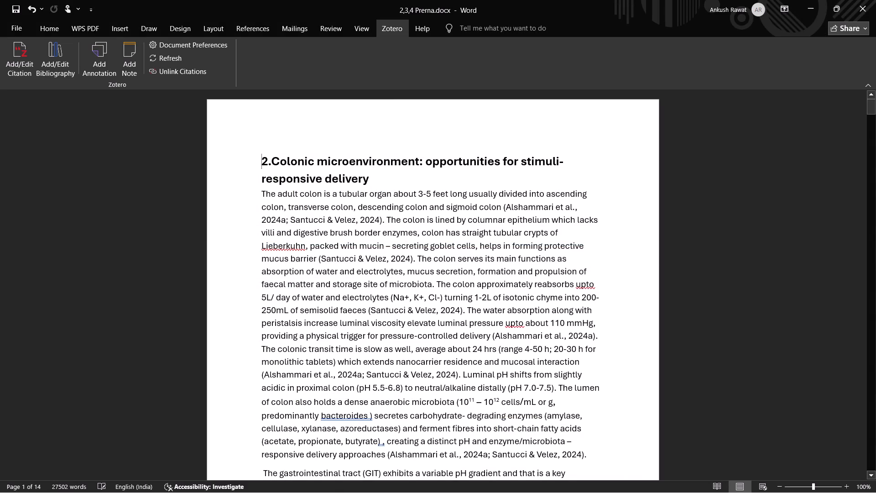
Examine the in-text citations and both reference lists from section 2 through the end of the document after the style change.
scroll(347, 359, "down", 1)
scroll(266, 330, "down", 1)
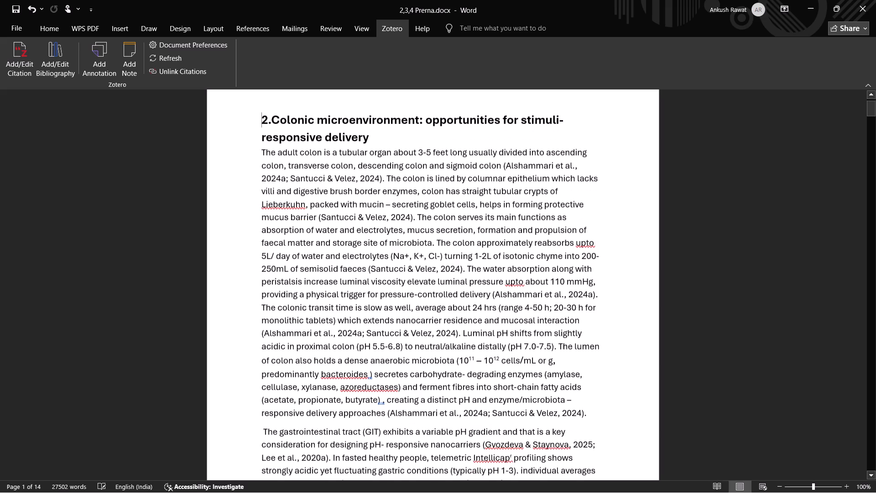
middle_click_drag(230, 184, 235, 248)
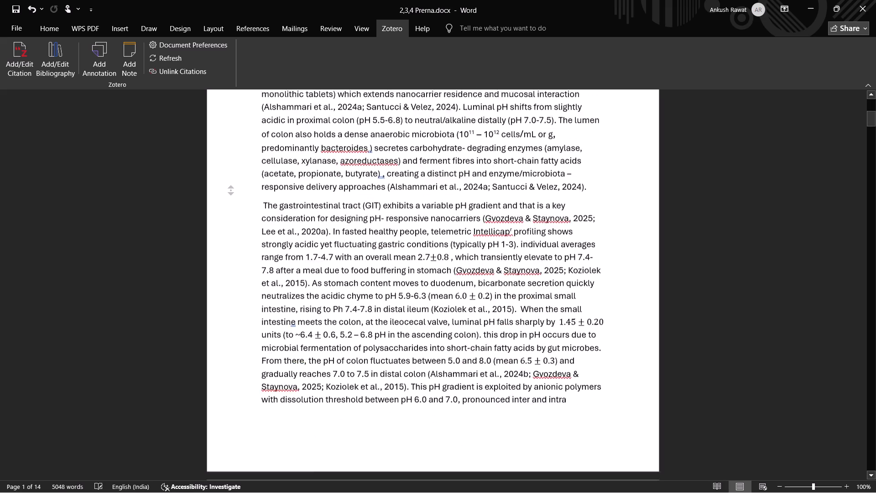
middle_click_drag(235, 248, 238, 269)
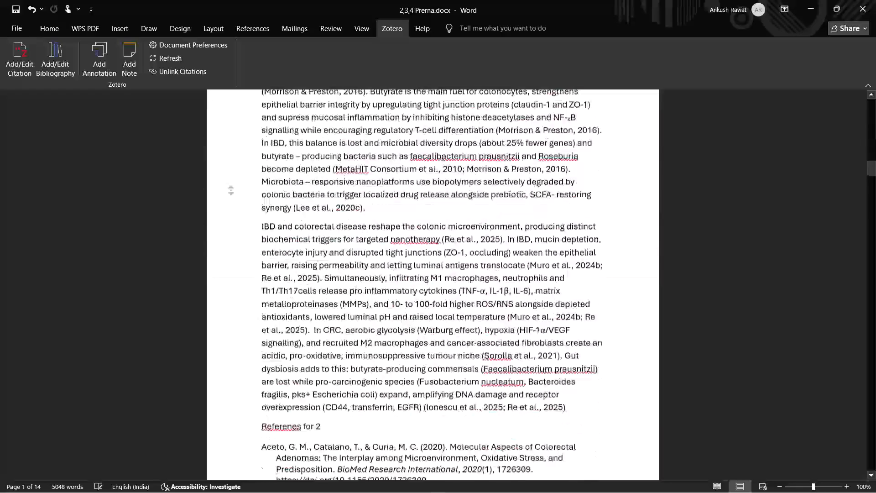
middle_click_drag(238, 269, 239, 278)
middle_click_drag(237, 201, 240, 274)
middle_click_drag(243, 200, 248, 271)
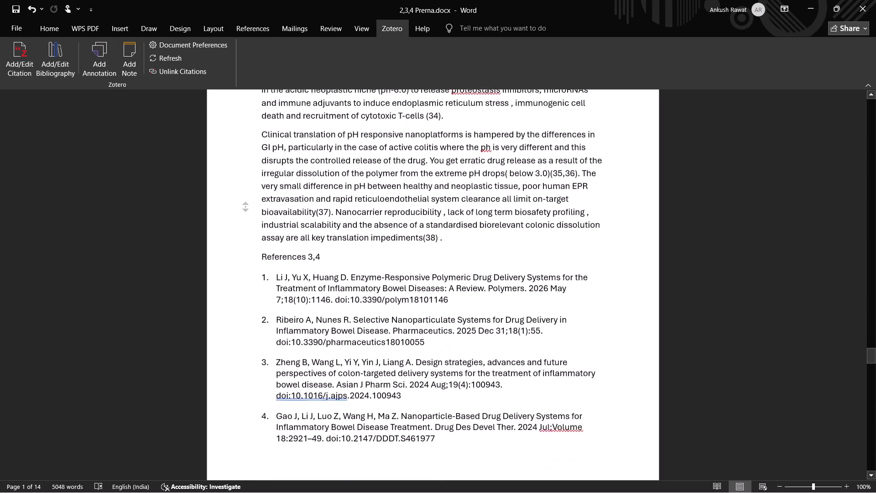
middle_click_drag(248, 271, 248, 274)
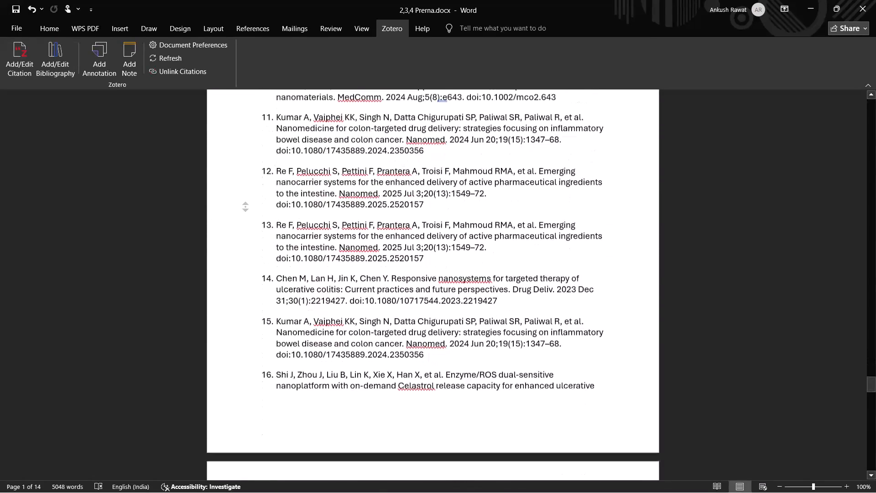
middle_click_drag(248, 274, 247, 284)
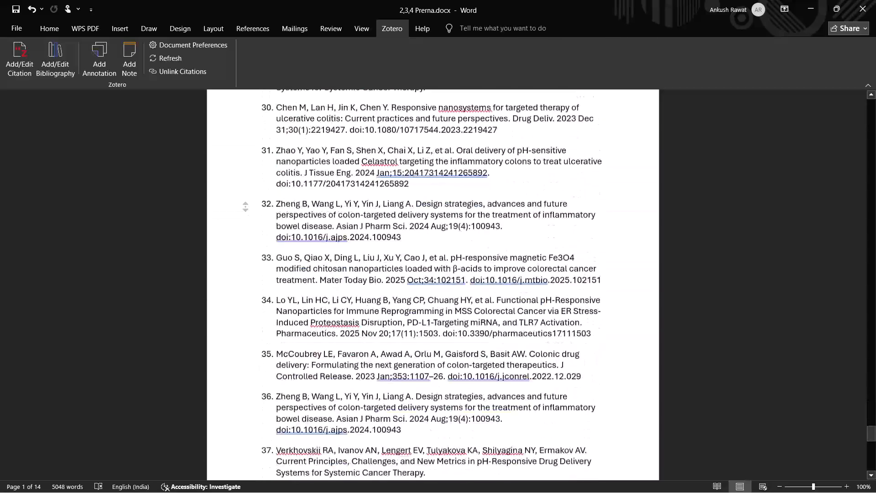
middle_click_drag(247, 284, 247, 286)
Review the References 3,4 list and the in-text citations of section 4 on pH responsive nanoplatforms.
middle_click_drag(241, 307, 247, 233)
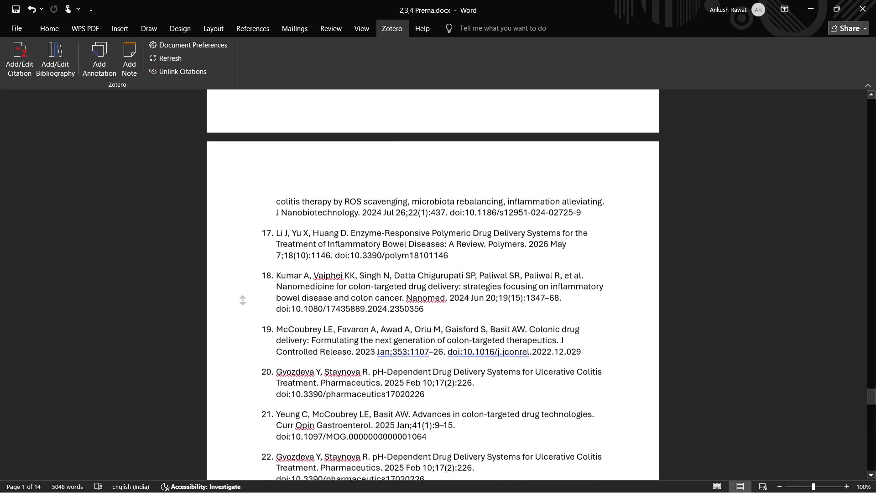
middle_click_drag(247, 233, 246, 233)
middle_click_drag(239, 276, 238, 325)
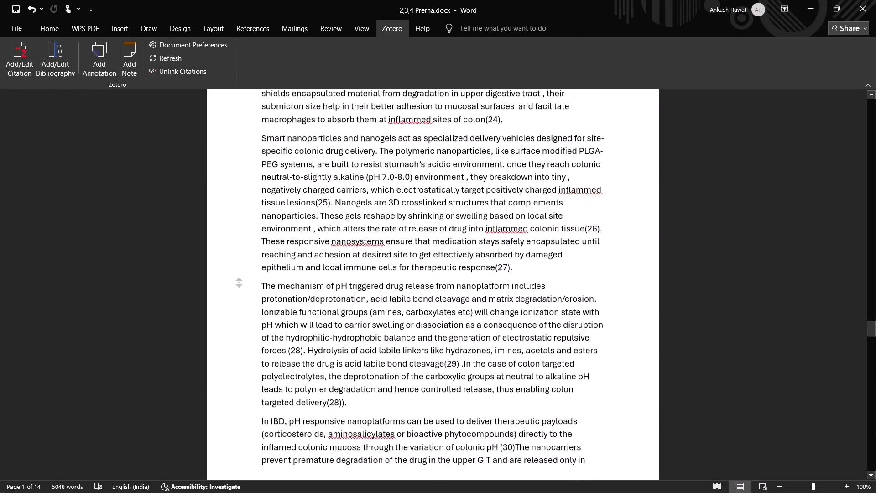
middle_click_drag(238, 325, 239, 327)
middle_click_drag(237, 316, 239, 289)
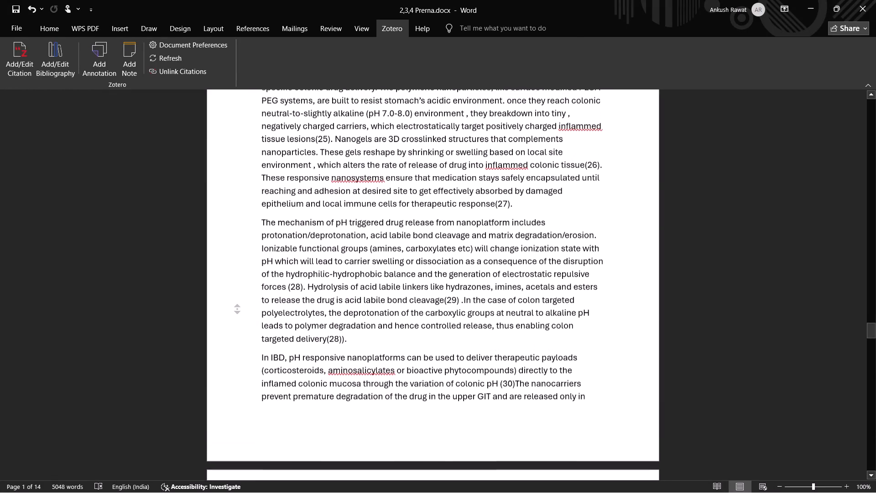
middle_click_drag(239, 289, 239, 268)
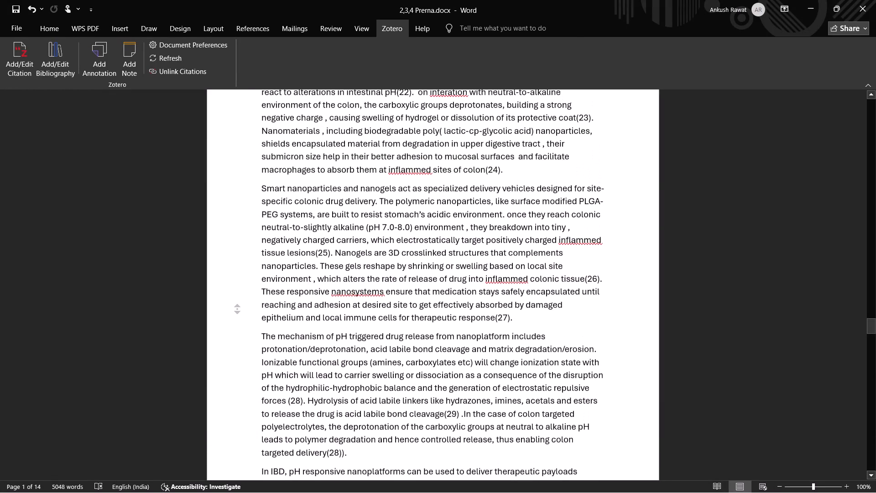
middle_click_drag(239, 268, 239, 265)
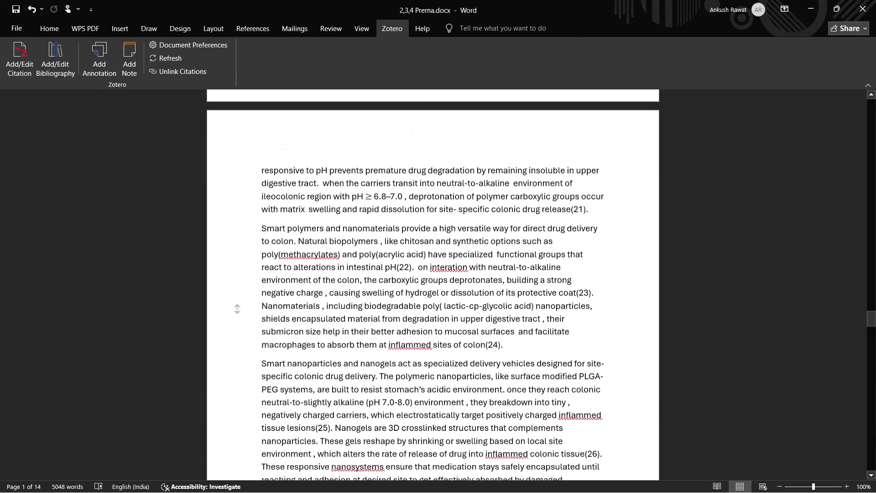
middle_click_drag(239, 265, 239, 264)
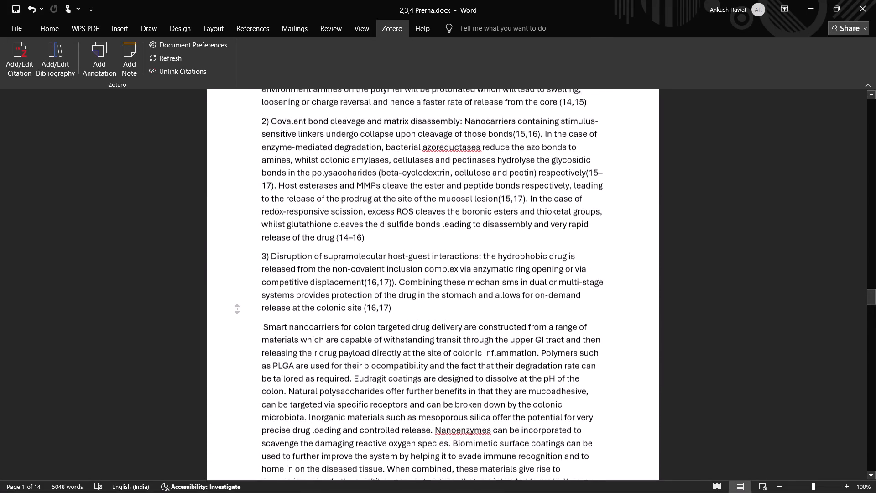
middle_click_drag(239, 264, 246, 351)
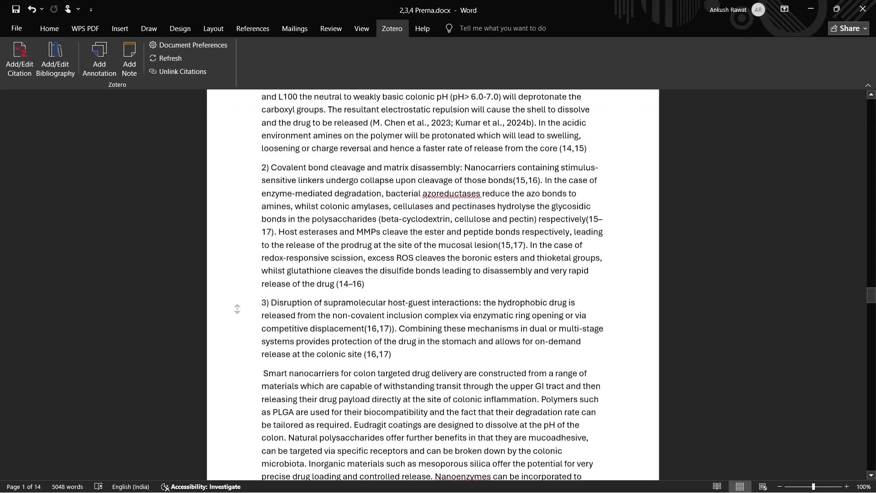
middle_click_drag(246, 351, 244, 301)
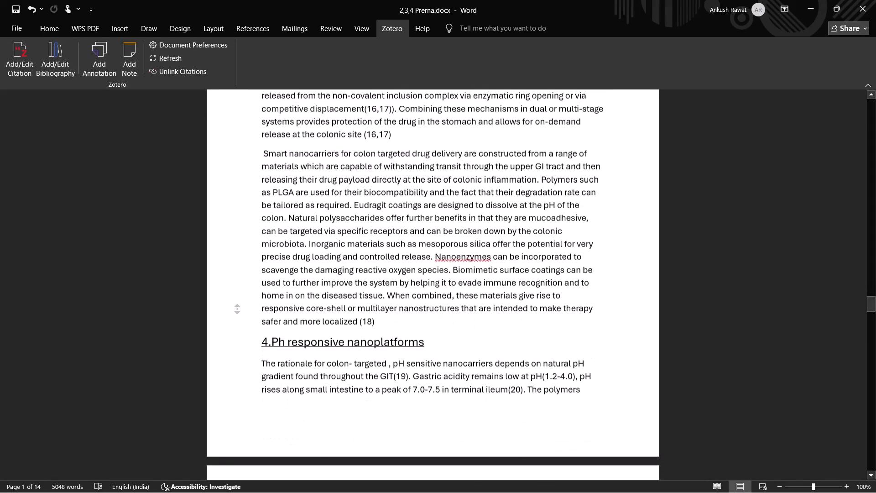
middle_click_drag(244, 301, 240, 256)
Check the citation format in each paragraph of section 3, Design principles of stimuli-responsive nanoplatforms, back to its heading.
scroll(237, 334, "up", 2)
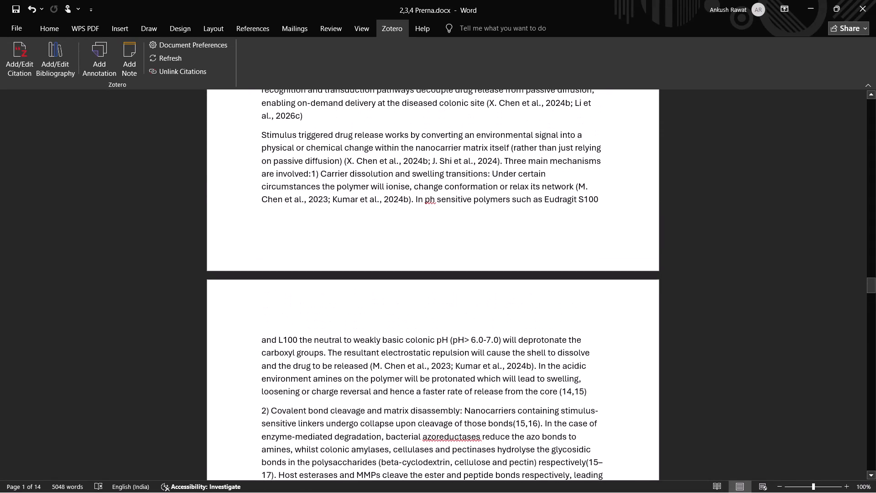
scroll(237, 333, "up", 1)
scroll(237, 333, "down", 1)
scroll(237, 333, "up", 1)
scroll(237, 333, "down", 1)
scroll(237, 333, "up", 4)
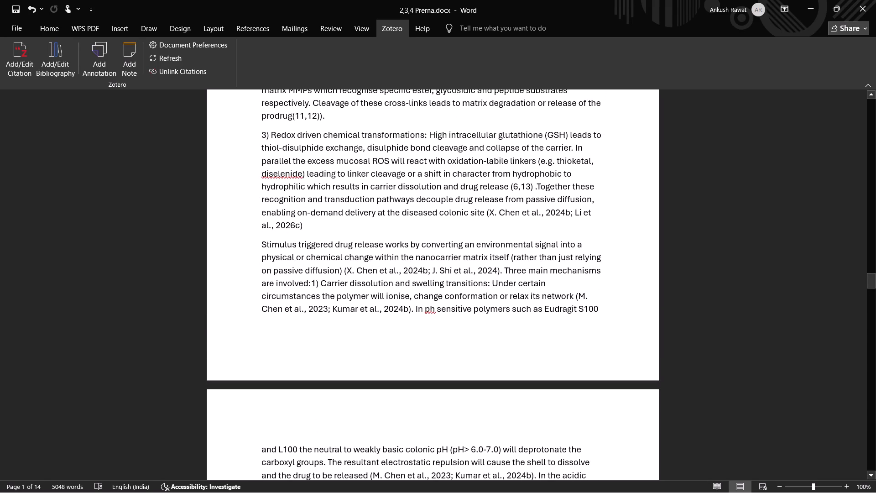
scroll(238, 319, "up", 1)
scroll(238, 319, "down", 2)
scroll(238, 319, "up", 4)
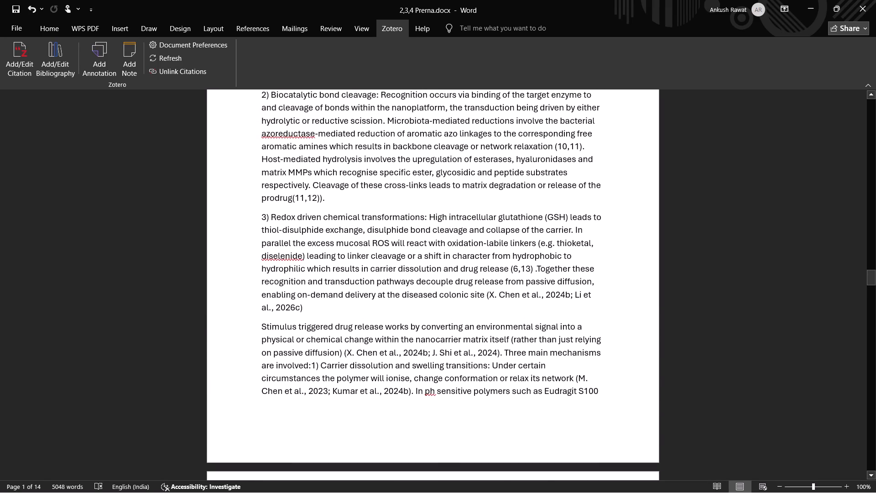
scroll(238, 319, "up", 4)
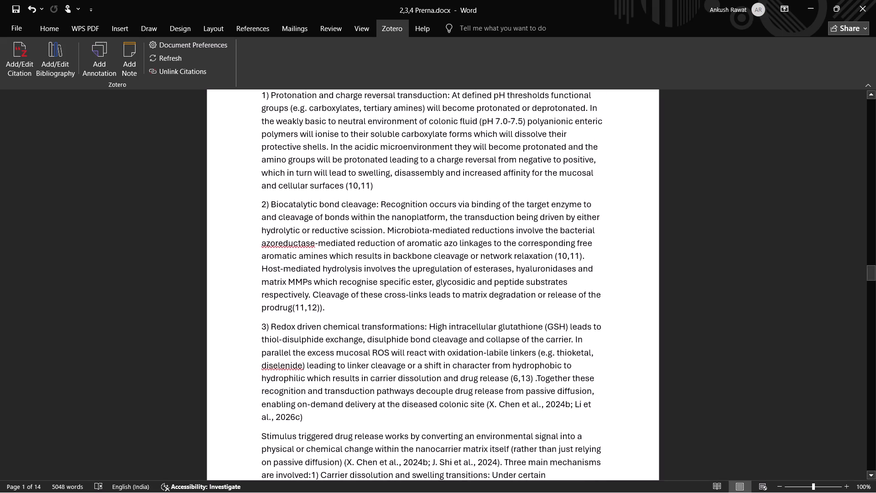
scroll(238, 319, "up", 3)
scroll(238, 319, "down", 1)
scroll(238, 319, "up", 3)
scroll(238, 319, "down", 1)
scroll(238, 319, "up", 2)
scroll(238, 319, "down", 1)
scroll(238, 319, "up", 1)
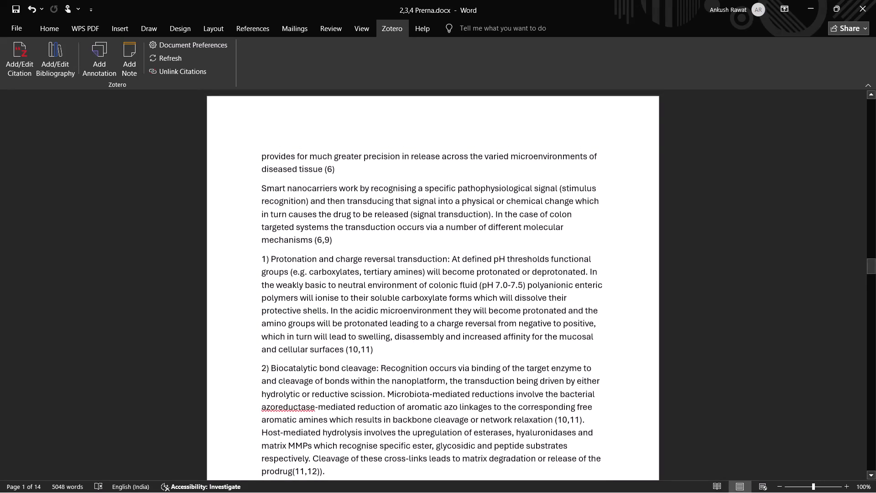
scroll(238, 319, "up", 12)
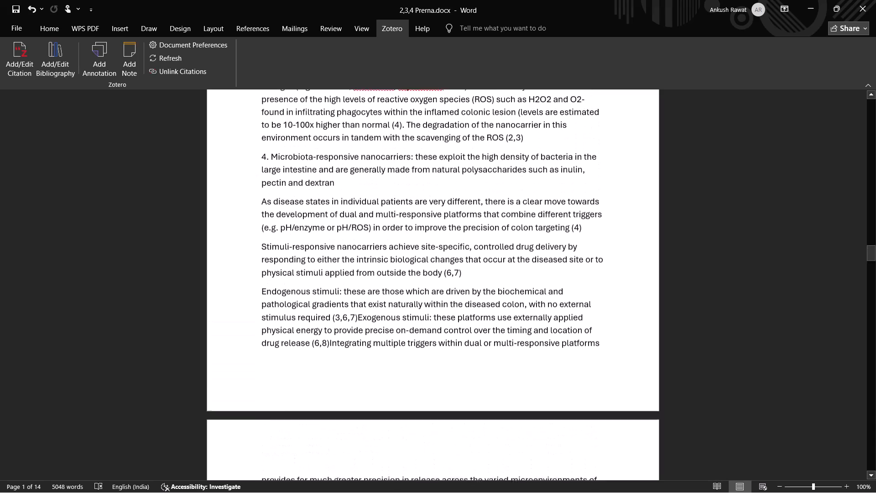
scroll(238, 319, "up", 2)
scroll(238, 319, "down", 1)
scroll(238, 319, "up", 2)
scroll(238, 319, "down", 1)
scroll(238, 319, "up", 1)
scroll(238, 319, "down", 2)
scroll(238, 319, "up", 1)
scroll(238, 319, "down", 1)
scroll(238, 319, "up", 5)
scroll(238, 319, "down", 1)
scroll(238, 319, "up", 1)
scroll(238, 319, "down", 1)
scroll(238, 319, "up", 1)
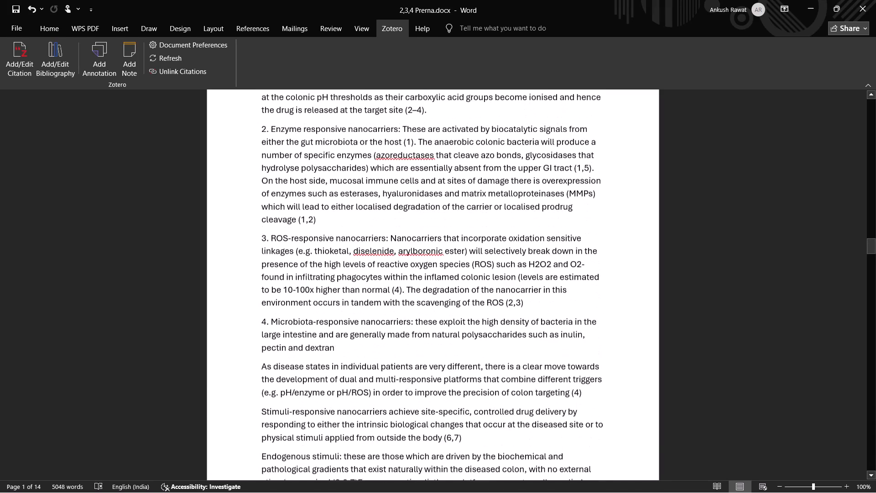
scroll(238, 319, "down", 1)
scroll(238, 319, "up", 1)
scroll(238, 319, "down", 1)
scroll(238, 319, "up", 1)
scroll(238, 319, "down", 1)
scroll(238, 319, "up", 4)
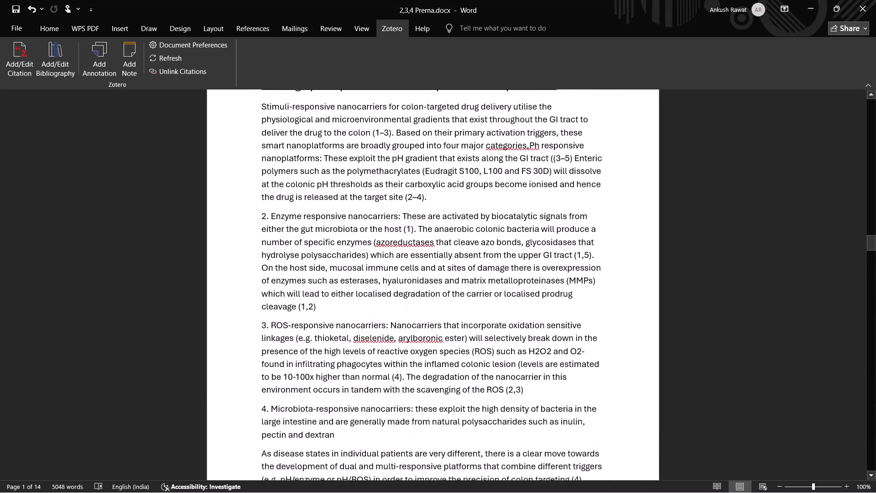
scroll(238, 319, "down", 1)
scroll(238, 319, "up", 1)
scroll(238, 319, "down", 1)
scroll(238, 319, "up", 2)
scroll(238, 319, "down", 1)
scroll(238, 319, "up", 2)
scroll(238, 319, "down", 1)
scroll(238, 319, "up", 1)
scroll(238, 319, "down", 1)
scroll(238, 319, "up", 1)
scroll(238, 319, "down", 1)
scroll(238, 319, "up", 1)
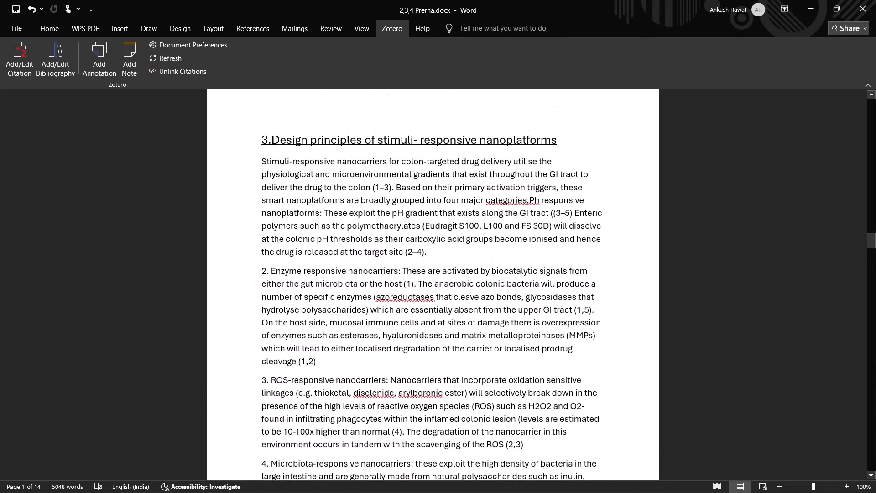
scroll(238, 319, "up", 4)
scroll(238, 319, "down", 1)
scroll(238, 319, "up", 6)
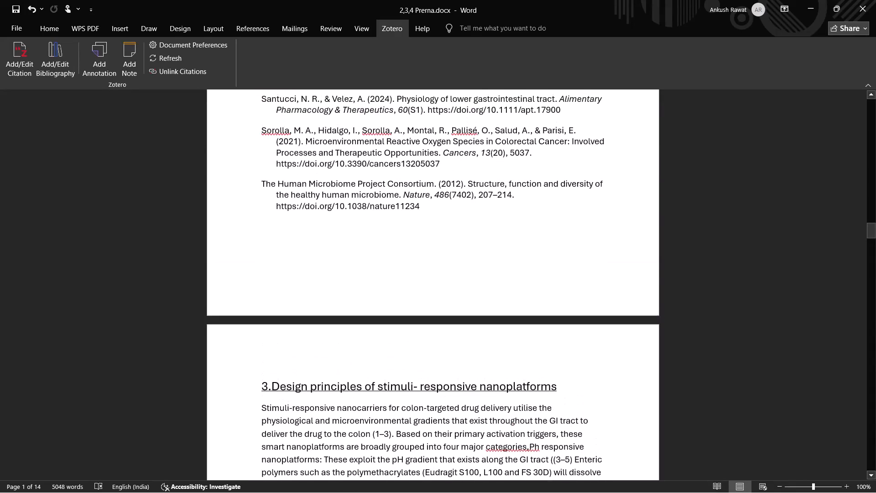
Examine the reference list for section 2 and the in-text citations in the colonic microenvironment section.
scroll(238, 319, "up", 6)
scroll(238, 319, "down", 1)
scroll(238, 319, "up", 3)
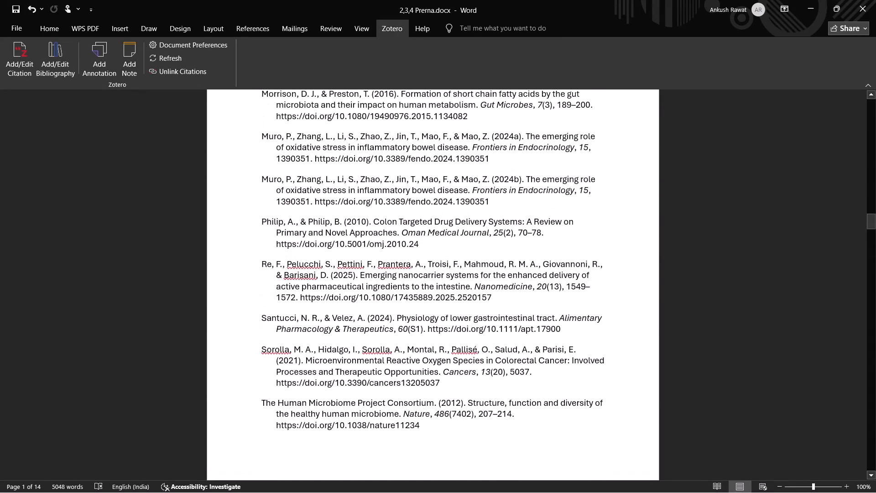
scroll(238, 319, "up", 4)
scroll(238, 319, "down", 1)
scroll(238, 319, "up", 2)
scroll(238, 319, "down", 1)
scroll(238, 319, "up", 2)
scroll(238, 319, "down", 1)
scroll(238, 319, "up", 1)
scroll(238, 319, "down", 1)
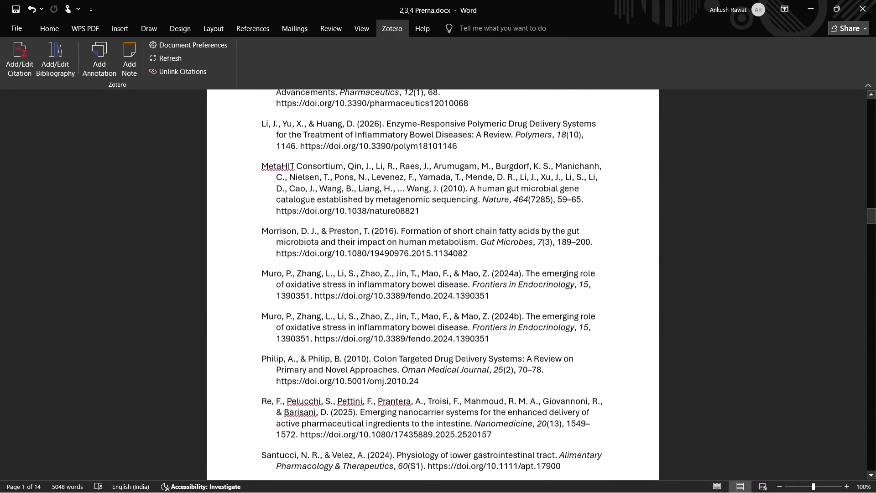
scroll(238, 319, "up", 1)
scroll(238, 319, "down", 1)
scroll(238, 319, "up", 1)
middle_click_drag(232, 336, 235, 289)
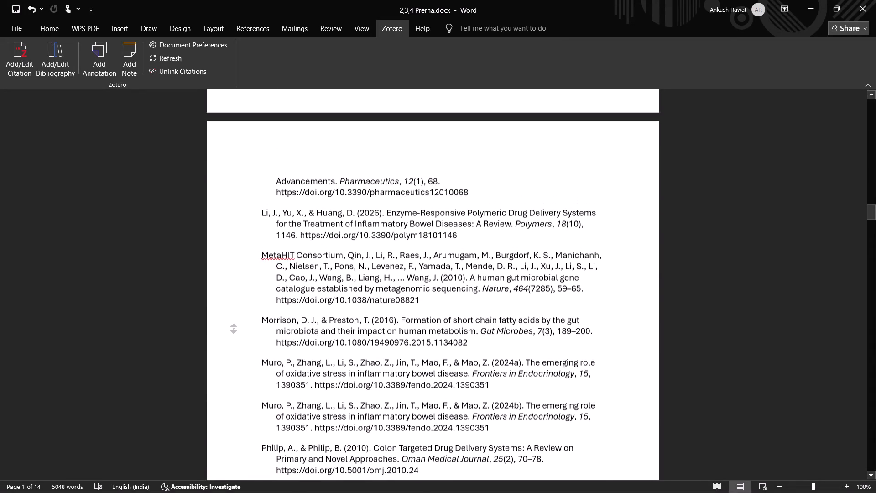
middle_click_drag(235, 289, 229, 266)
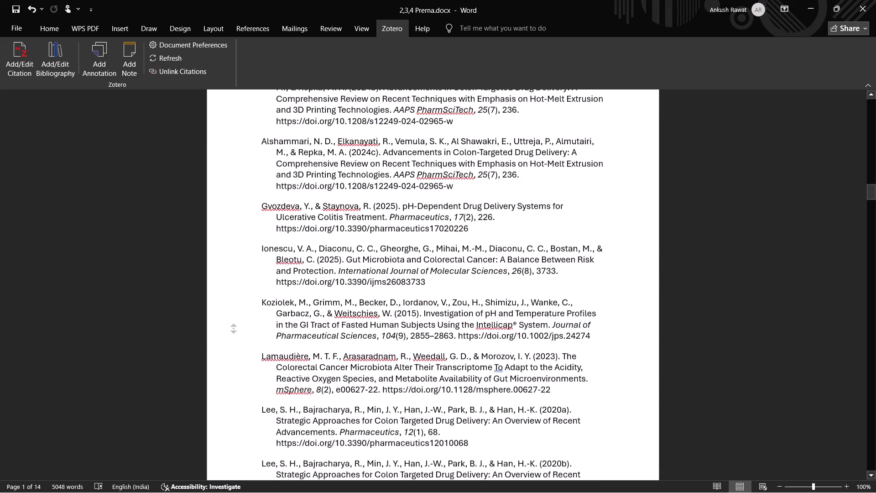
middle_click_drag(229, 266, 228, 266)
middle_click_drag(217, 318, 219, 288)
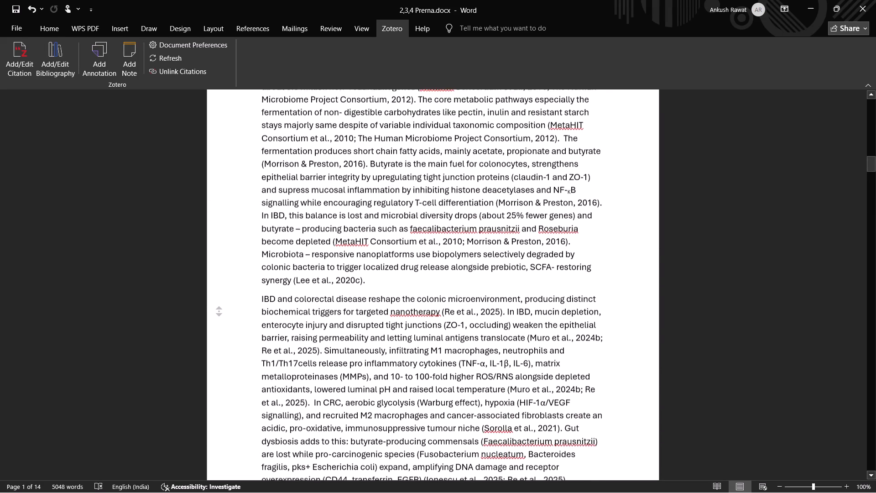
middle_click_drag(219, 288, 215, 251)
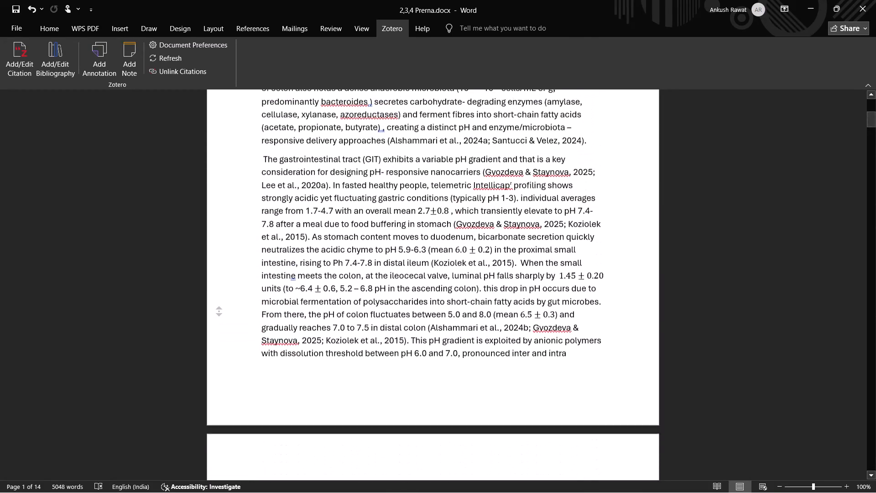
Examine the in-text citations throughout section 2 on the colonic microenvironment and the reference list that follows it.
middle_click_drag(215, 251, 209, 214)
scroll(212, 222, "down", 2)
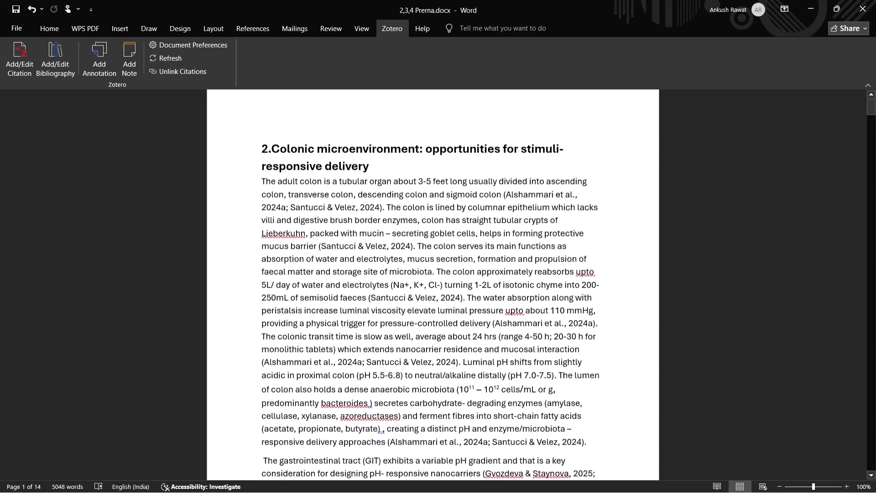
scroll(212, 225, "down", 3)
scroll(211, 228, "up", 1)
scroll(211, 228, "down", 10)
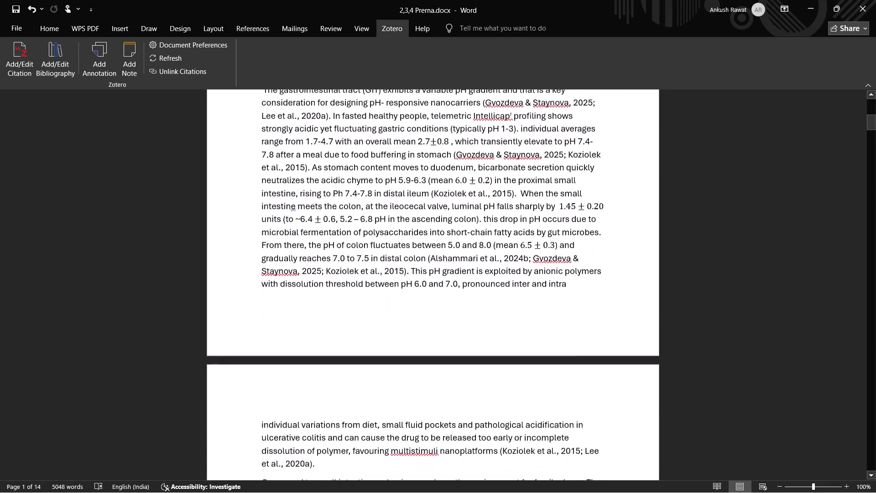
scroll(212, 224, "up", 4)
scroll(212, 224, "down", 2)
scroll(212, 224, "up", 1)
scroll(212, 224, "down", 2)
scroll(212, 224, "up", 3)
scroll(212, 222, "down", 1)
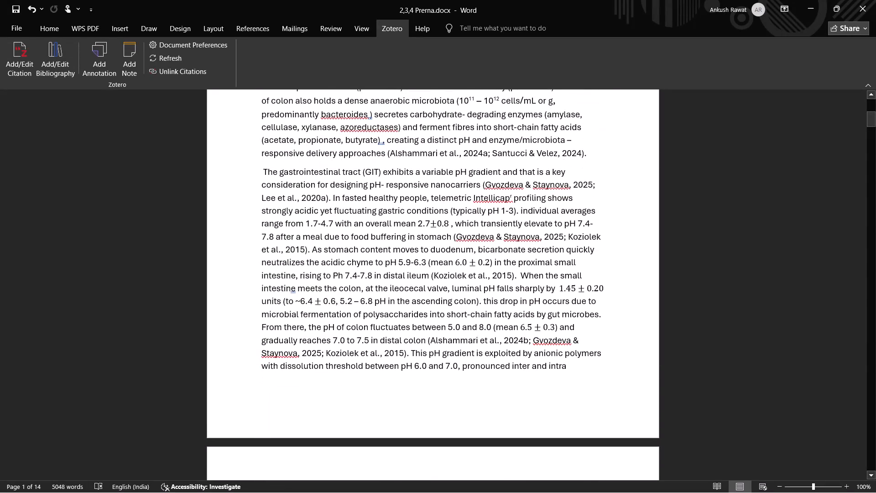
middle_click_drag(224, 290, 226, 296)
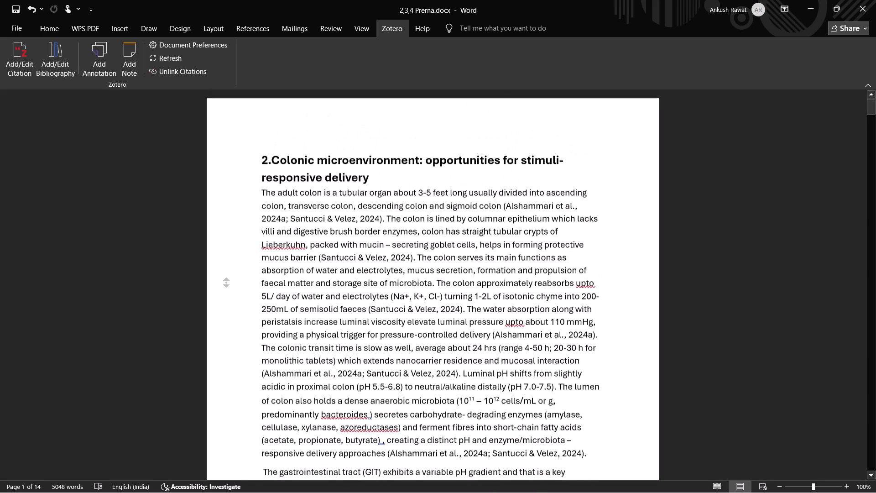
middle_click_drag(226, 296, 227, 344)
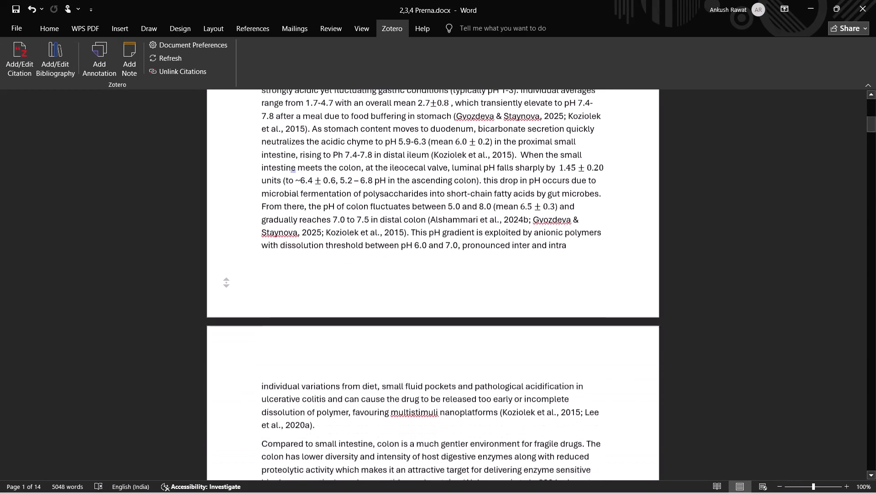
middle_click_drag(227, 344, 227, 345)
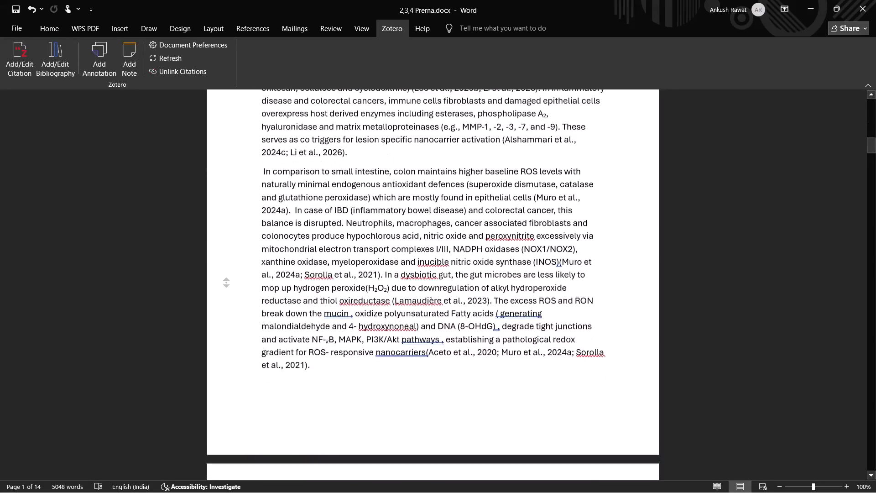
middle_click_drag(227, 345, 226, 347)
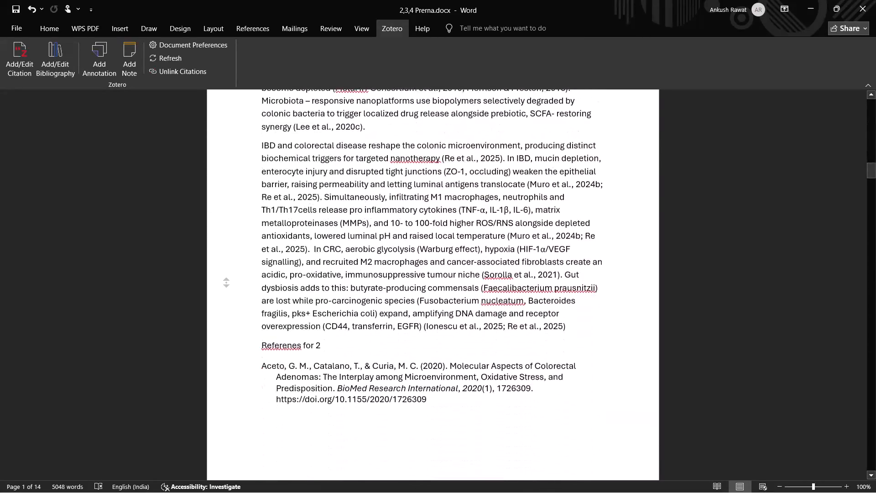
middle_click_drag(226, 347, 225, 348)
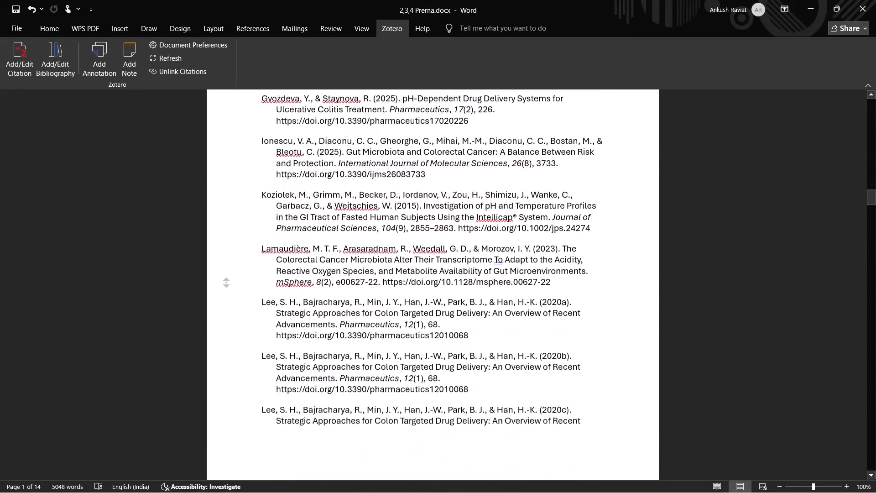
middle_click_drag(225, 348, 218, 260)
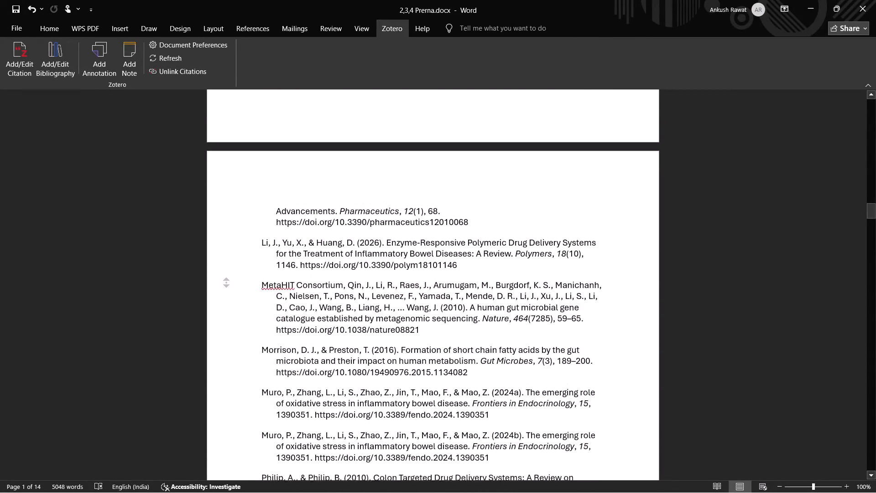
middle_click_drag(218, 260, 214, 227)
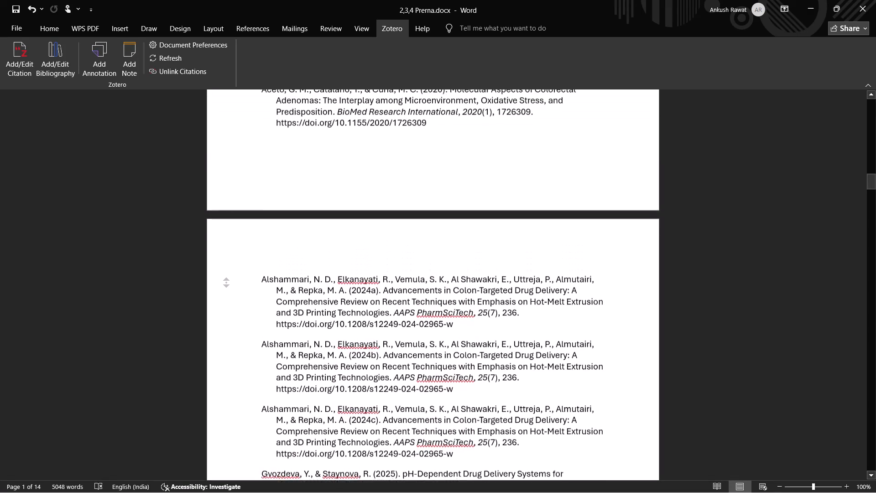
middle_click_drag(214, 227, 214, 227)
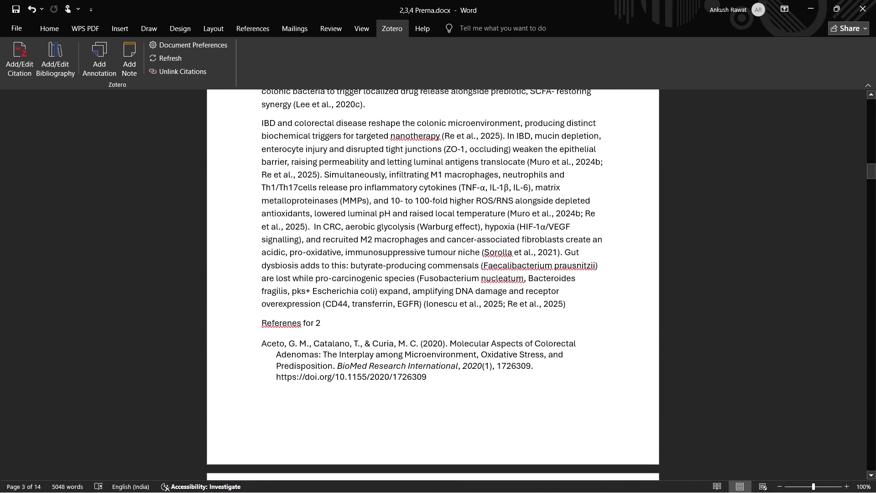
Check the Zotero document preferences from the section 2 reference list.
scroll(218, 305, "down", 6)
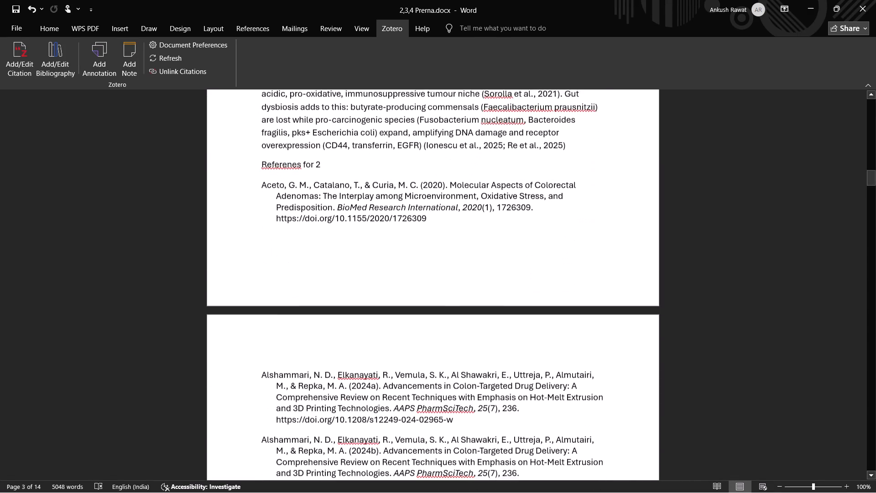
scroll(209, 222, "down", 1)
left_click(192, 42)
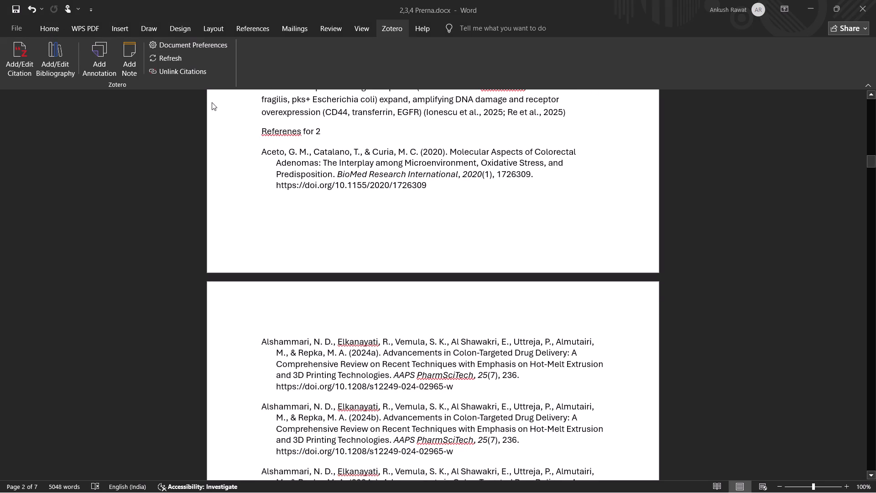
left_click(517, 435)
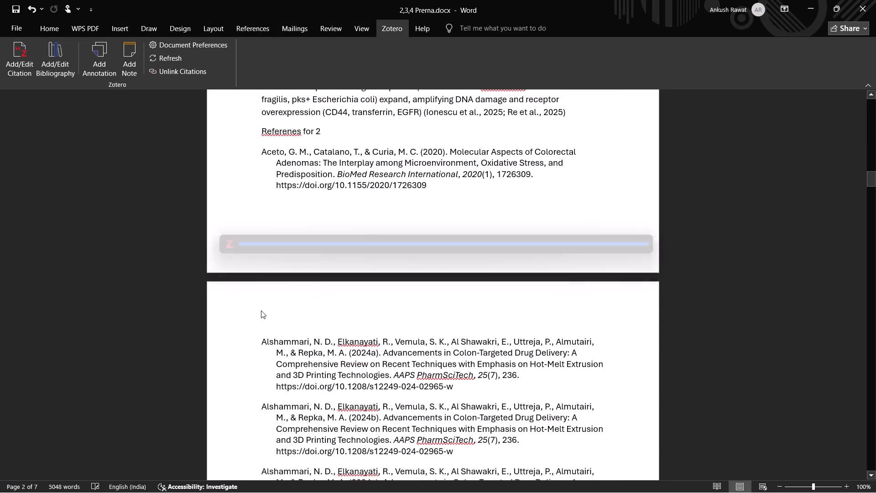
Review the section 2 reference list entry by entry for duplicates and citation style, up to the heading of section 3.
scroll(261, 310, "down", 11)
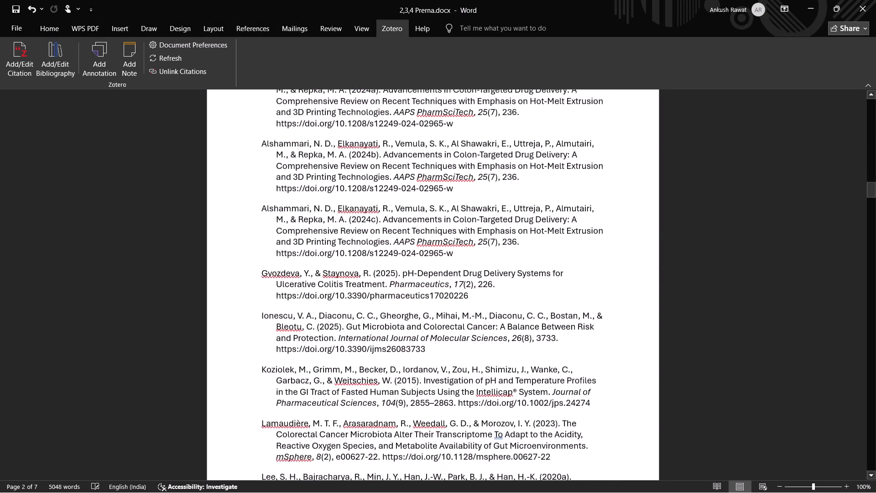
scroll(259, 309, "down", 6)
scroll(237, 300, "up", 2)
scroll(237, 300, "down", 1)
scroll(237, 300, "up", 2)
scroll(237, 300, "down", 7)
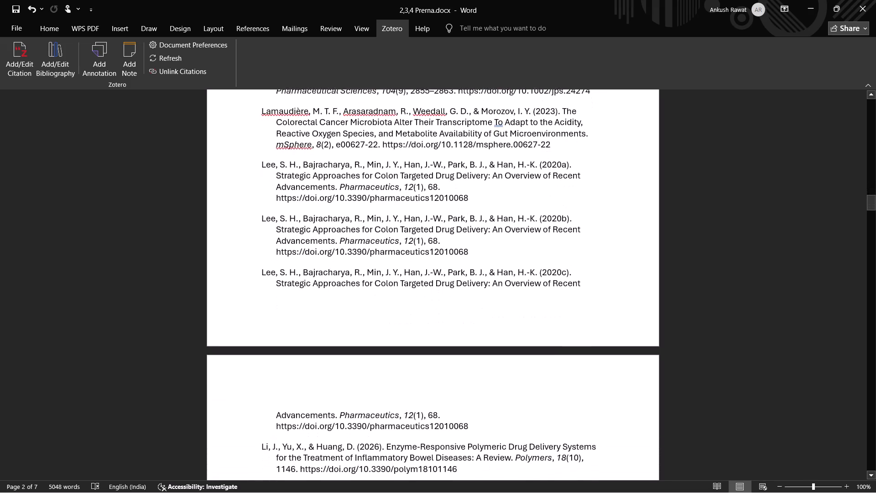
scroll(237, 300, "down", 4)
scroll(237, 300, "up", 1)
scroll(237, 300, "down", 1)
scroll(237, 300, "up", 2)
scroll(237, 300, "down", 10)
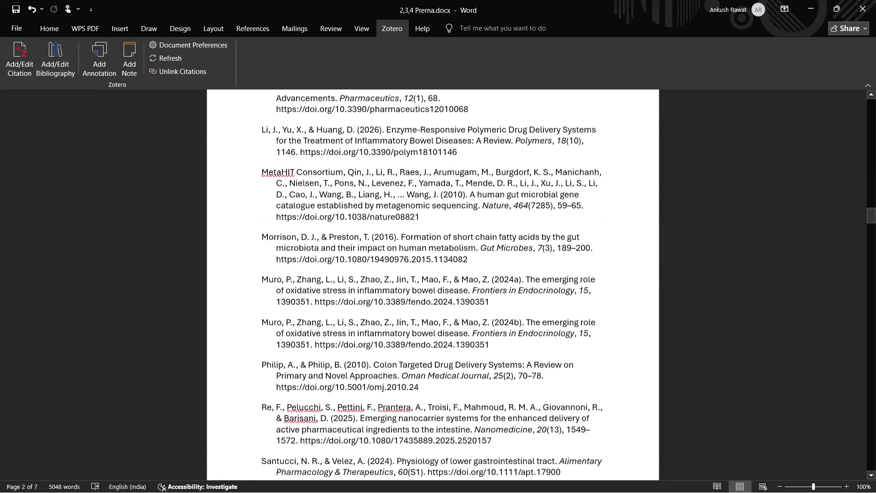
scroll(237, 300, "up", 1)
scroll(237, 300, "down", 6)
scroll(237, 300, "up", 2)
scroll(237, 300, "down", 9)
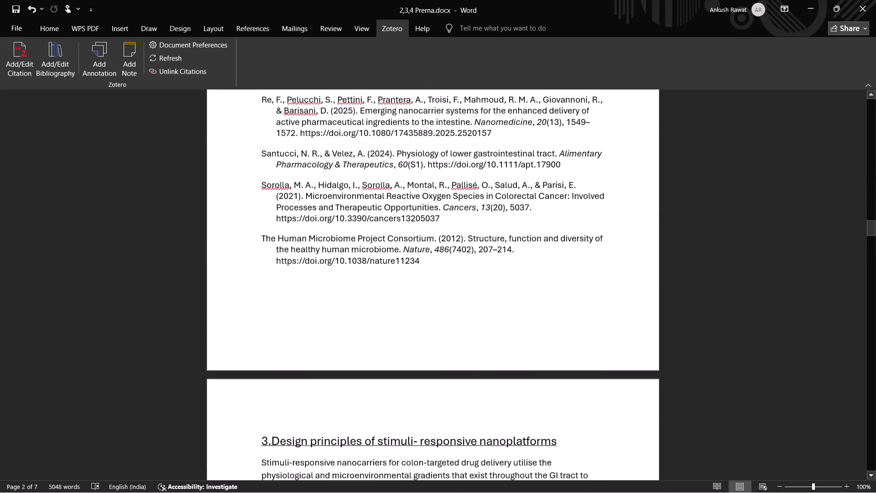
scroll(236, 300, "down", 7)
Skim the in-text citations from section 3, Design principles of stimuli-responsive nanoplatforms, through to the final entry of References 3,4.
middle_click_drag(225, 236, 224, 246)
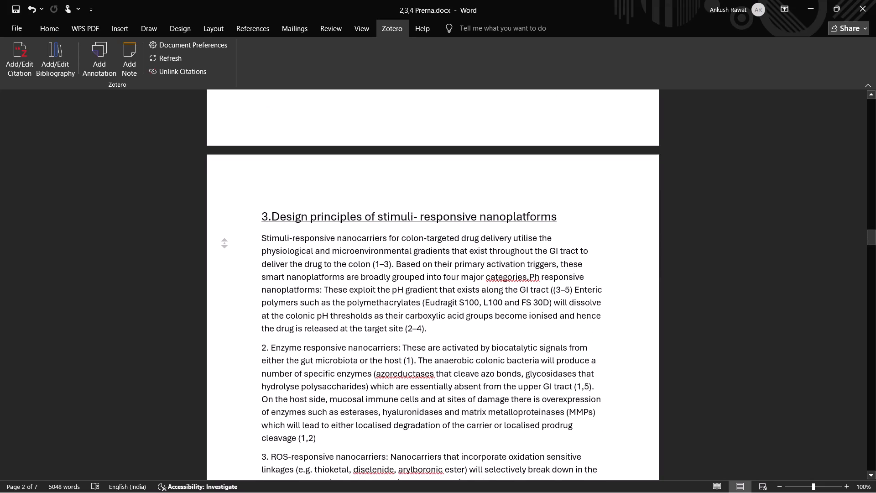
middle_click_drag(224, 246, 223, 268)
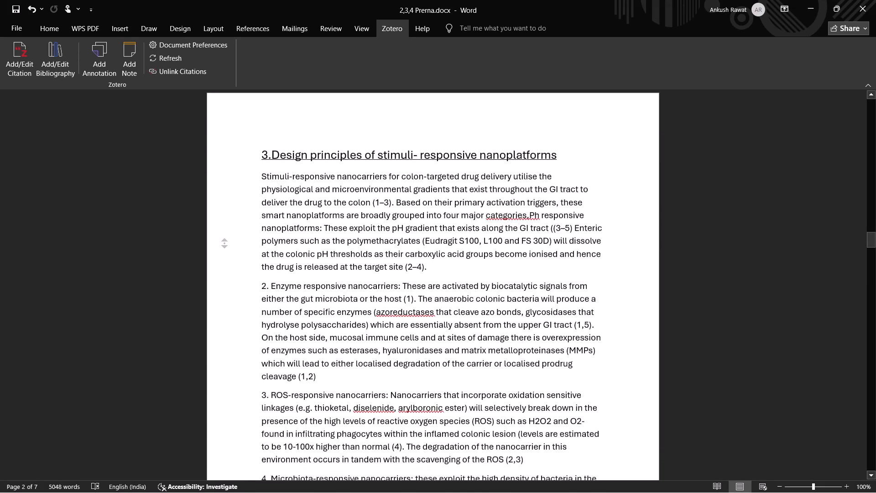
middle_click_drag(223, 268, 227, 310)
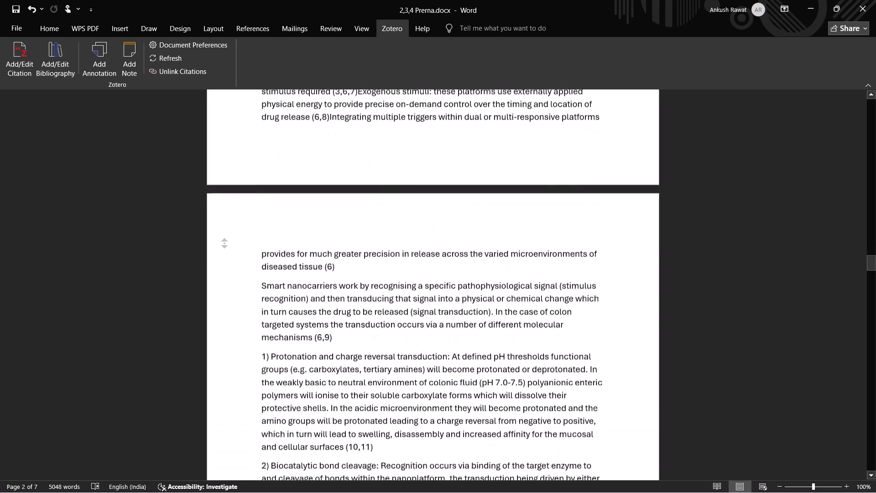
middle_click_drag(227, 310, 229, 323)
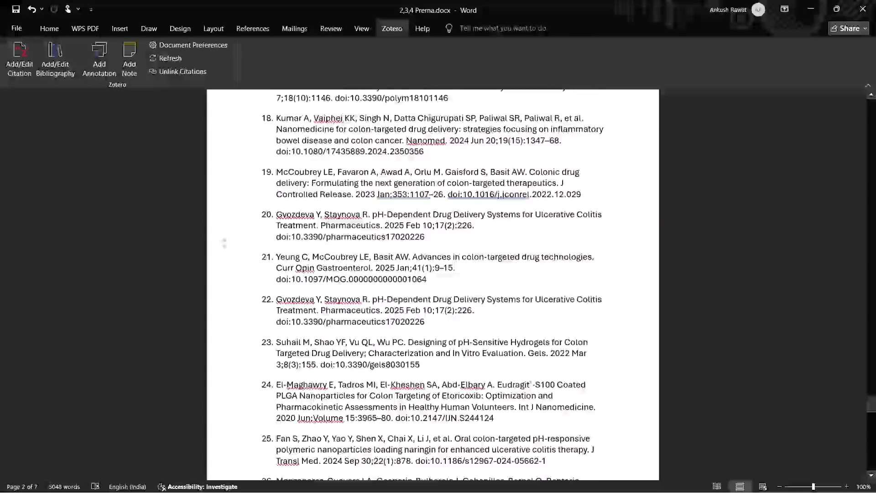
middle_click_drag(229, 323, 230, 322)
middle_click_drag(231, 333, 239, 386)
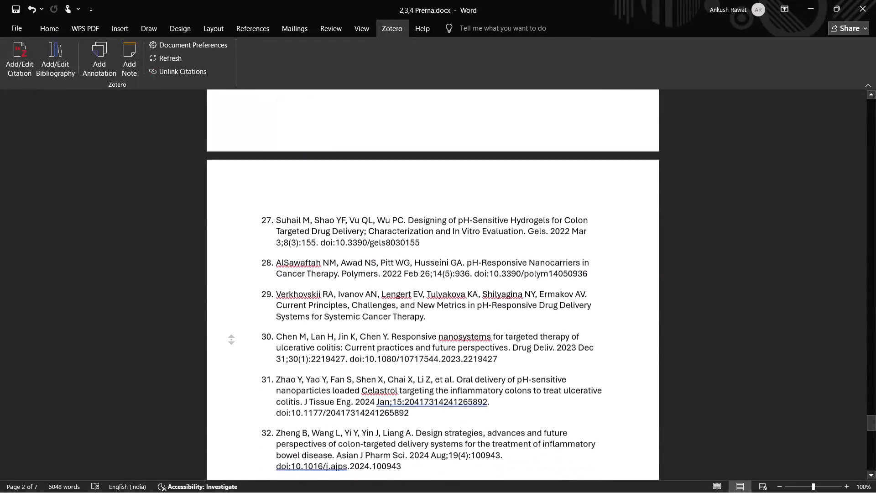
middle_click_drag(239, 386, 240, 403)
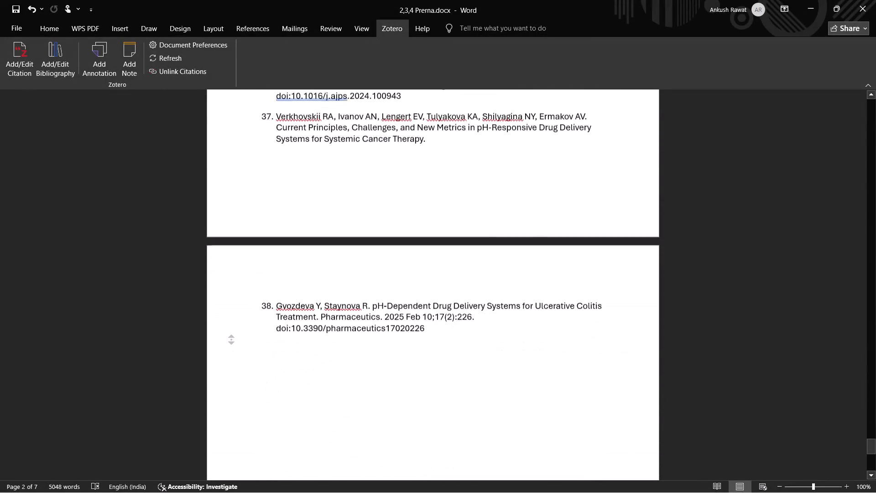
middle_click_drag(240, 403, 240, 398)
Review the numbered entries of the References 3,4 list from the end back to its heading, checking format and repeated sources.
middle_click_drag(240, 393, 248, 307)
scroll(240, 320, "down", 2)
scroll(240, 326, "up", 3)
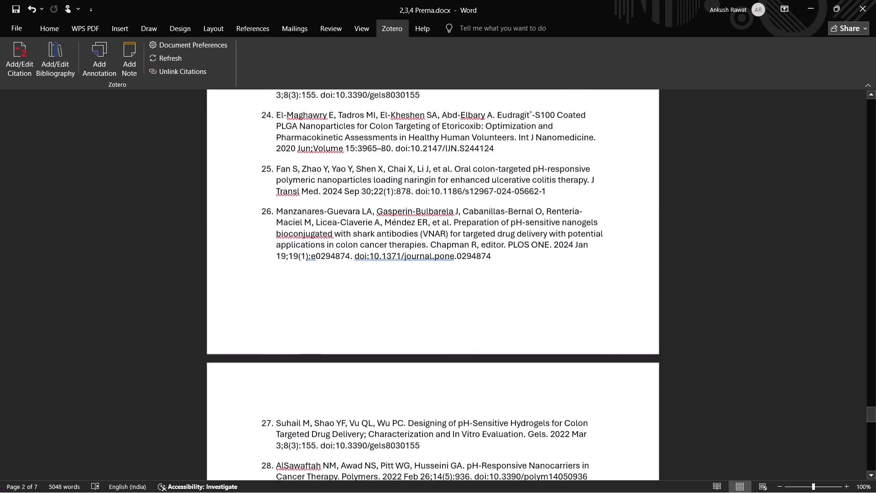
scroll(239, 327, "up", 4)
scroll(237, 327, "down", 2)
scroll(237, 326, "up", 2)
scroll(240, 225, "up", 1)
scroll(241, 225, "down", 1)
scroll(241, 225, "up", 1)
scroll(241, 225, "down", 1)
scroll(238, 156, "up", 8)
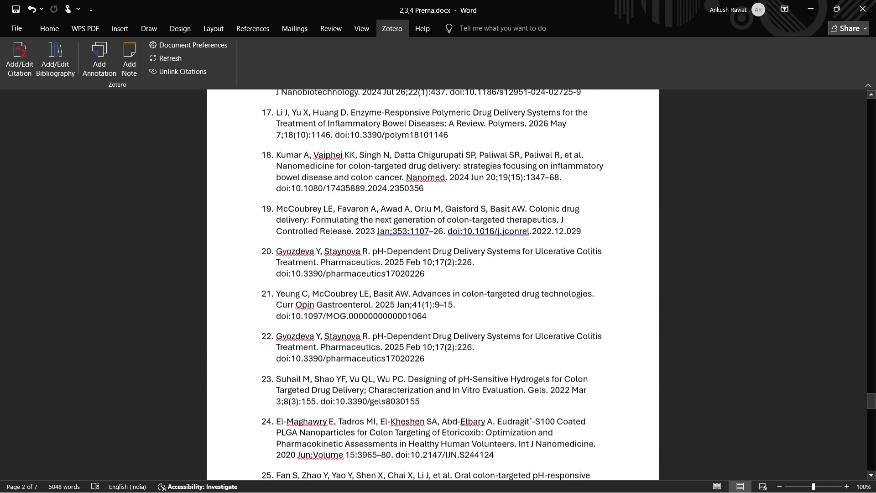
scroll(238, 156, "up", 2)
scroll(238, 156, "down", 1)
scroll(238, 156, "up", 3)
scroll(238, 156, "down", 1)
scroll(238, 156, "up", 4)
scroll(238, 156, "down", 1)
scroll(238, 156, "up", 1)
scroll(238, 156, "down", 1)
scroll(238, 156, "up", 4)
scroll(237, 163, "down", 1)
scroll(237, 163, "up", 2)
scroll(237, 163, "down", 2)
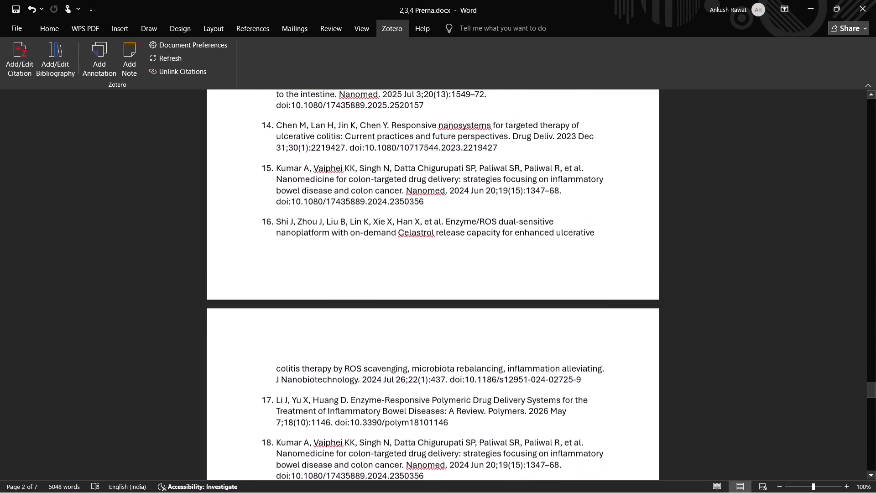
scroll(238, 161, "up", 3)
scroll(246, 386, "up", 1)
scroll(245, 385, "down", 1)
scroll(245, 384, "up", 1)
scroll(245, 383, "down", 1)
scroll(245, 380, "up", 3)
scroll(242, 364, "down", 1)
scroll(242, 364, "up", 2)
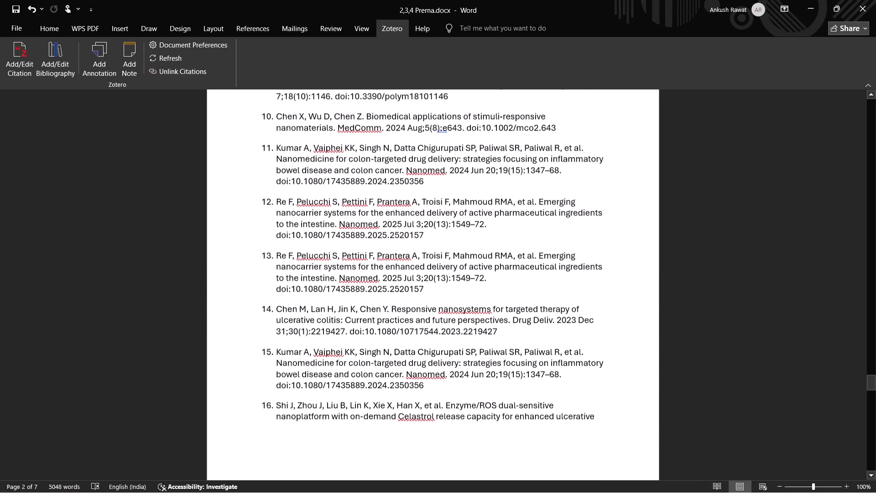
scroll(241, 364, "up", 1)
scroll(241, 364, "down", 1)
scroll(241, 364, "up", 1)
scroll(241, 364, "down", 1)
scroll(241, 364, "up", 3)
scroll(240, 364, "down", 1)
scroll(240, 364, "up", 6)
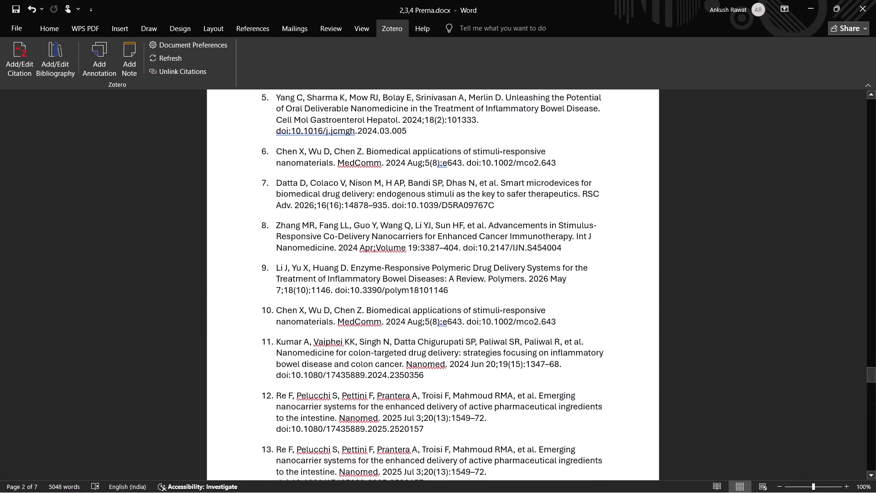
scroll(240, 364, "up", 3)
scroll(240, 364, "down", 1)
scroll(240, 364, "up", 1)
scroll(240, 364, "down", 1)
scroll(240, 364, "up", 4)
scroll(240, 364, "down", 1)
scroll(240, 364, "up", 4)
scroll(240, 364, "down", 1)
scroll(240, 364, "up", 1)
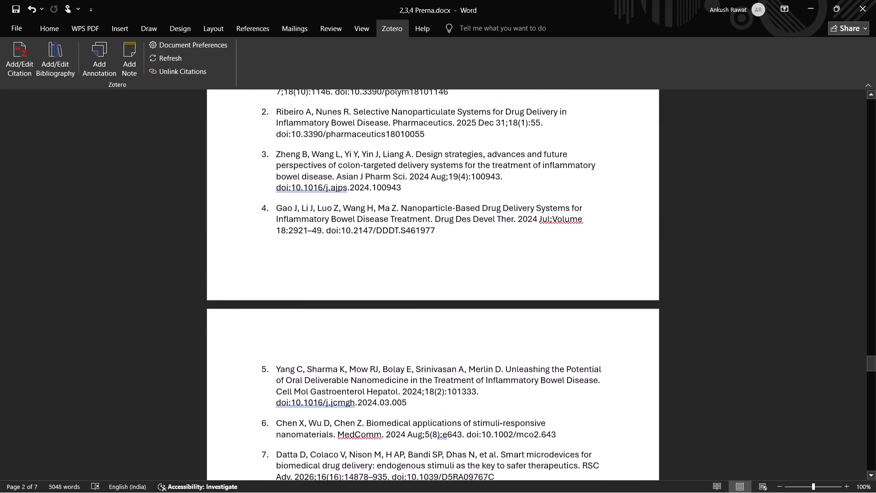
scroll(240, 364, "down", 2)
scroll(240, 364, "up", 4)
scroll(240, 364, "down", 1)
scroll(240, 364, "up", 1)
scroll(240, 364, "down", 1)
scroll(240, 364, "up", 2)
scroll(240, 364, "down", 1)
scroll(240, 364, "up", 1)
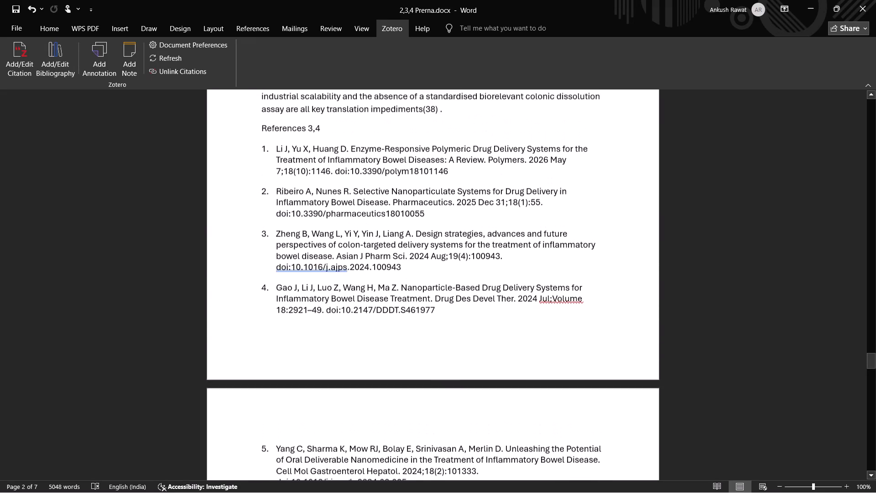
Check the in-text citations in section 4's paragraphs on clinical translation, colorectal cancer and IBD for format consistency.
scroll(240, 364, "up", 7)
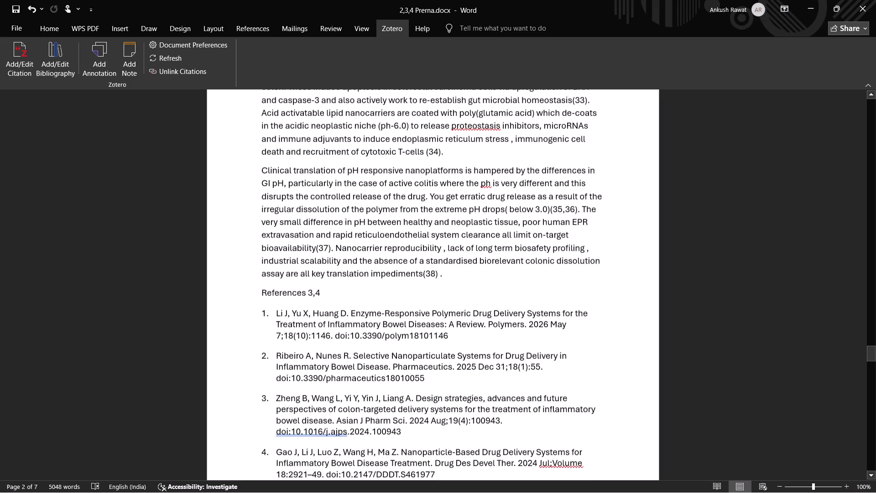
scroll(240, 364, "up", 8)
scroll(240, 364, "down", 1)
scroll(240, 364, "up", 2)
scroll(240, 364, "down", 1)
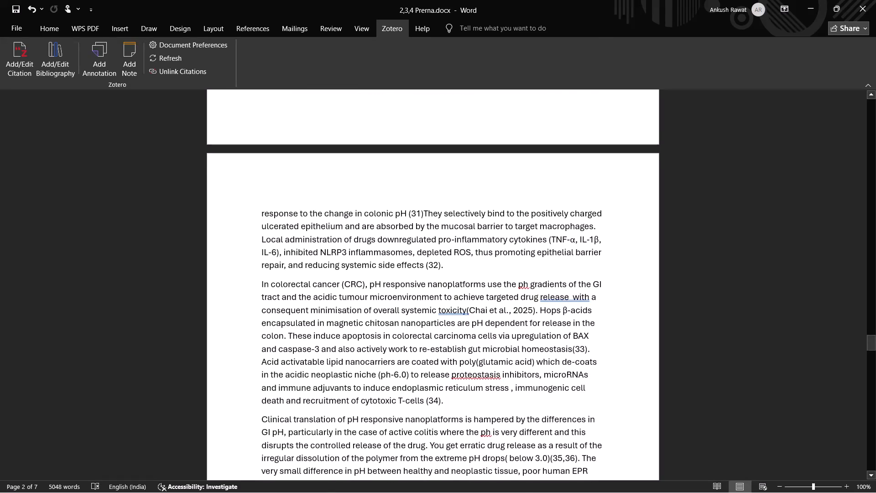
middle_click_drag(240, 362, 240, 300)
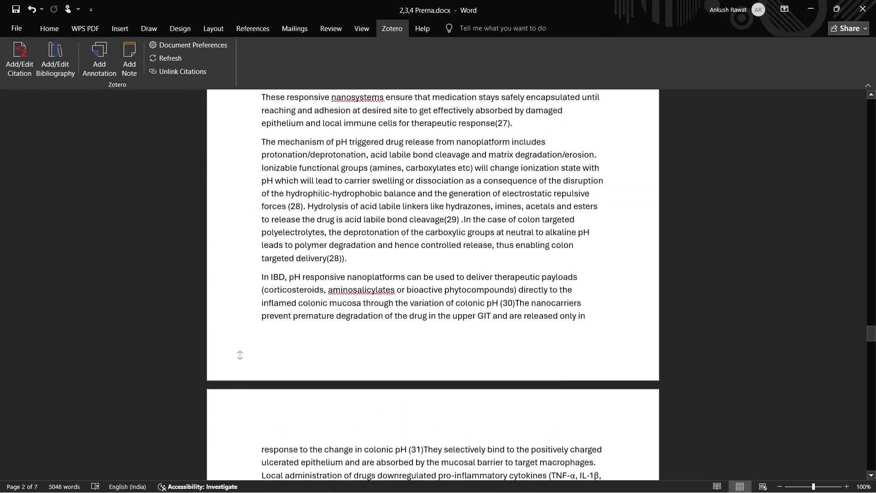
Return to the section 2 reference list and inspect its first entries for style and repeated sources.
middle_click_drag(240, 300, 237, 287)
scroll(237, 286, "down", 5)
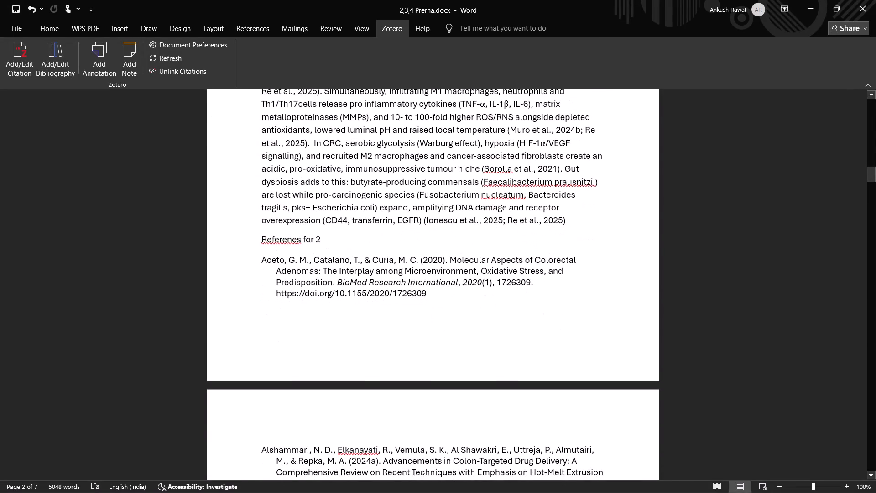
scroll(236, 280, "down", 4)
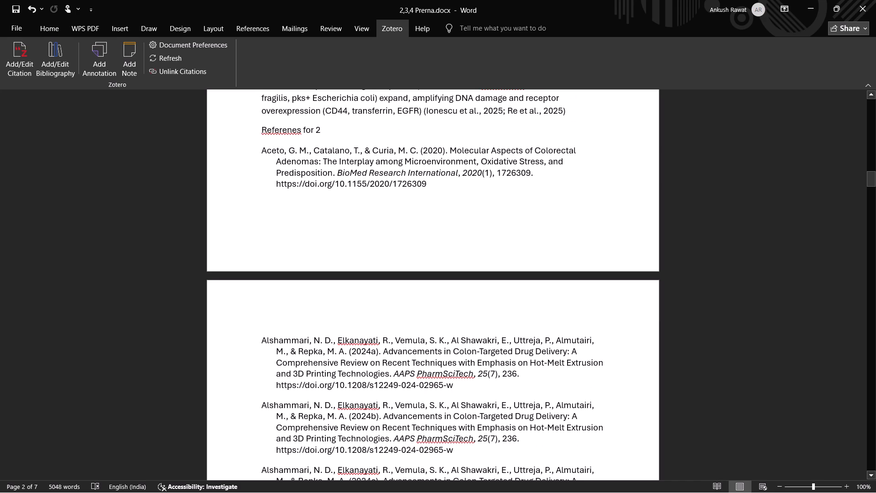
scroll(235, 276, "down", 2)
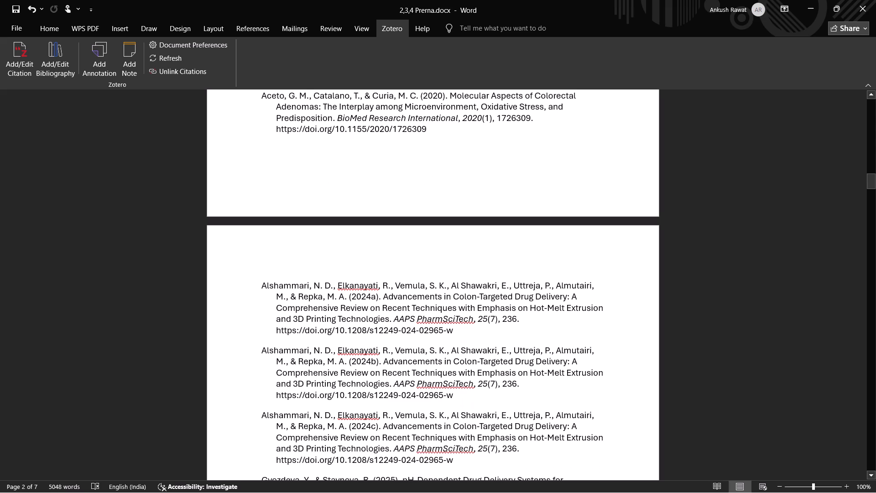
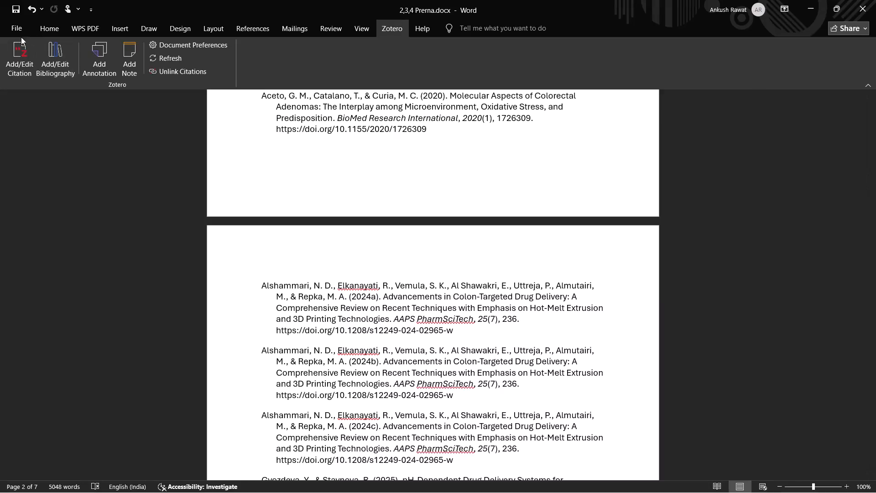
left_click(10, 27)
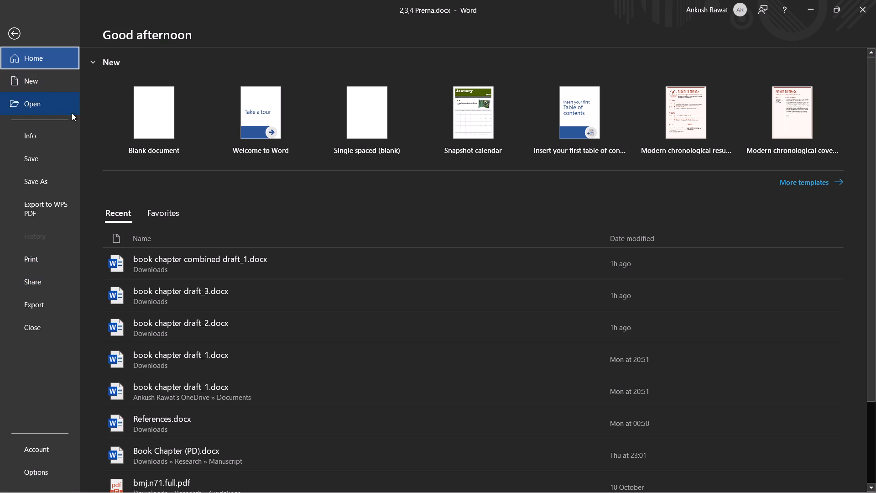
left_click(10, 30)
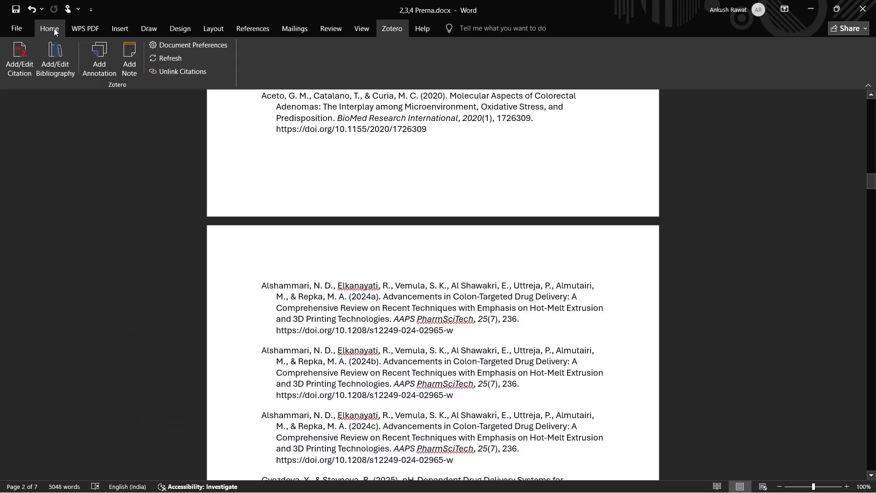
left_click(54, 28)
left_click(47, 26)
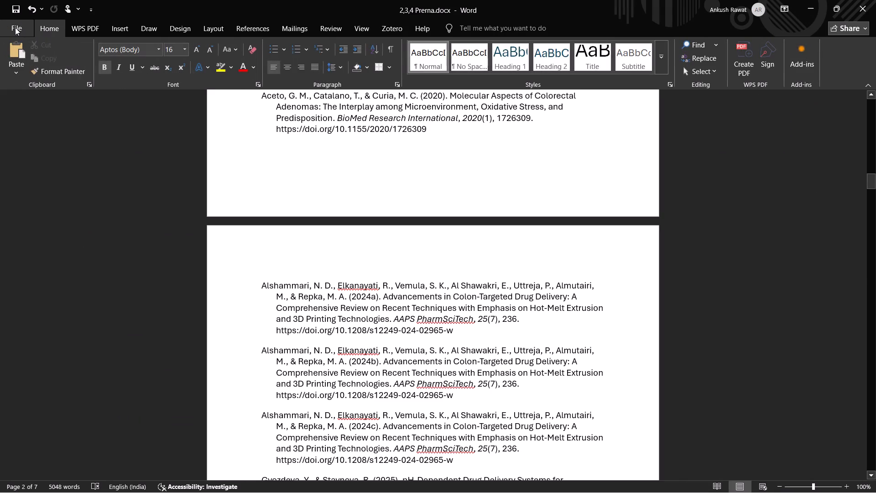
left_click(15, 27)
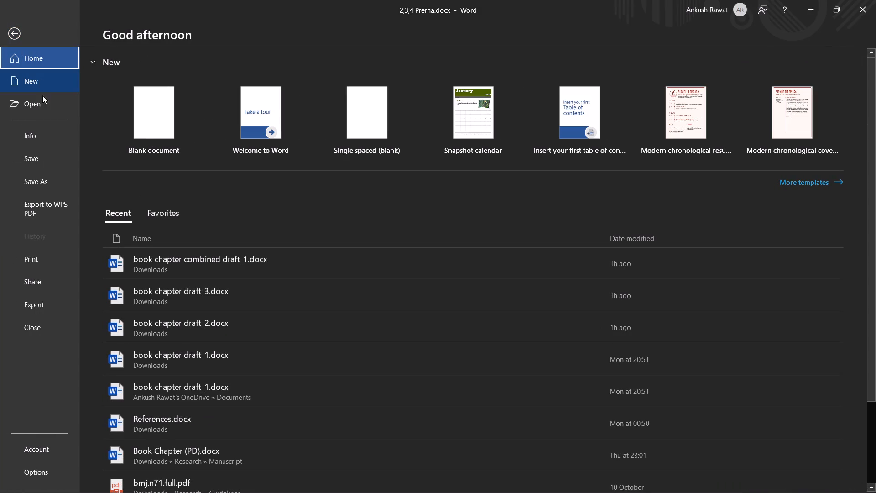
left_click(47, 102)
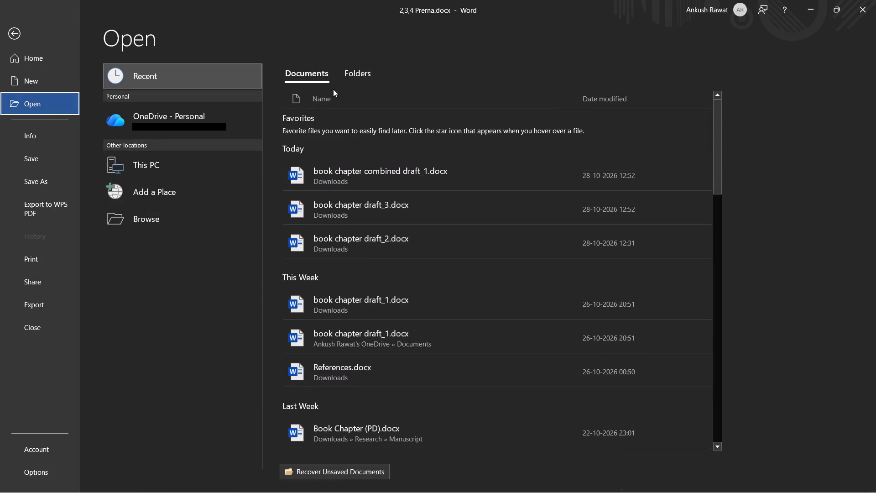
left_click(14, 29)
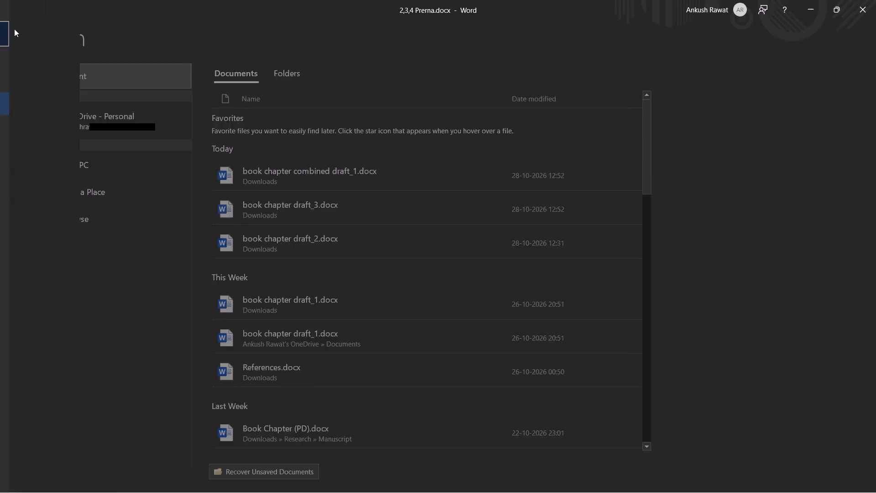
Inspect the section 2 reference entries from Alshammari to Koziolek for style and repeated sources, and return to the section 2 heading.
scroll(289, 208, "down", 1)
scroll(289, 208, "up", 1)
scroll(289, 209, "down", 2)
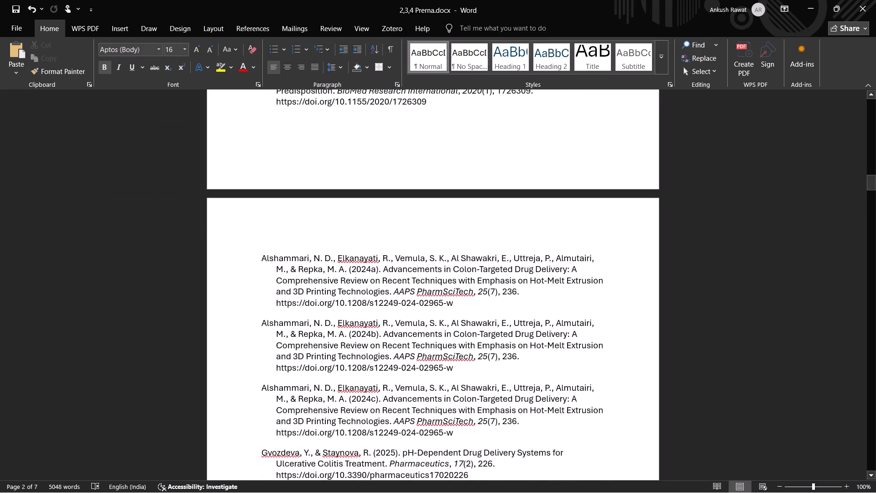
scroll(289, 209, "down", 3)
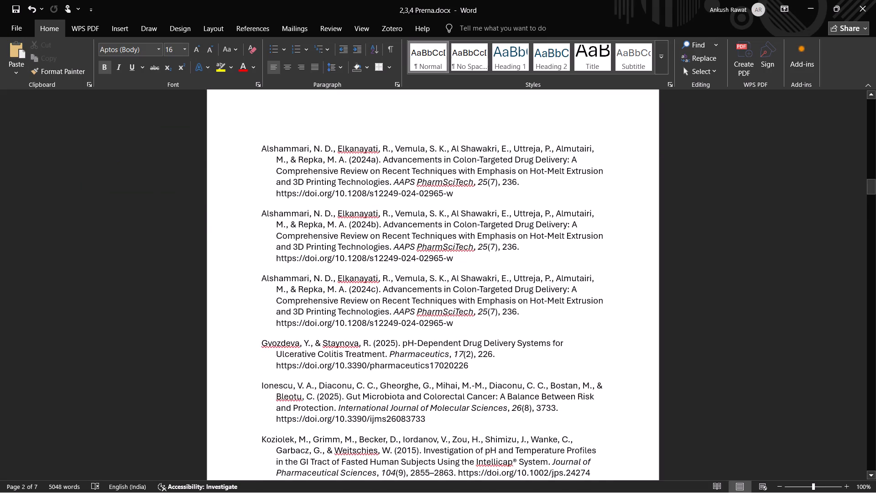
middle_click_drag(241, 328, 232, 238)
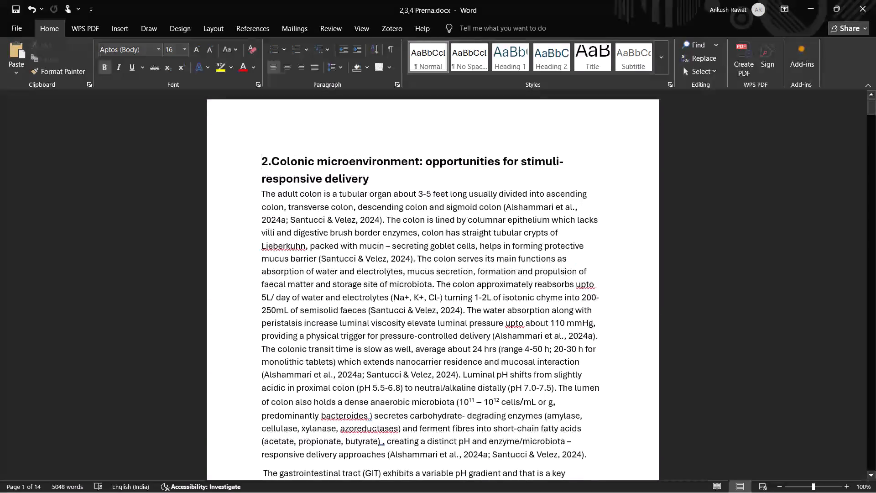
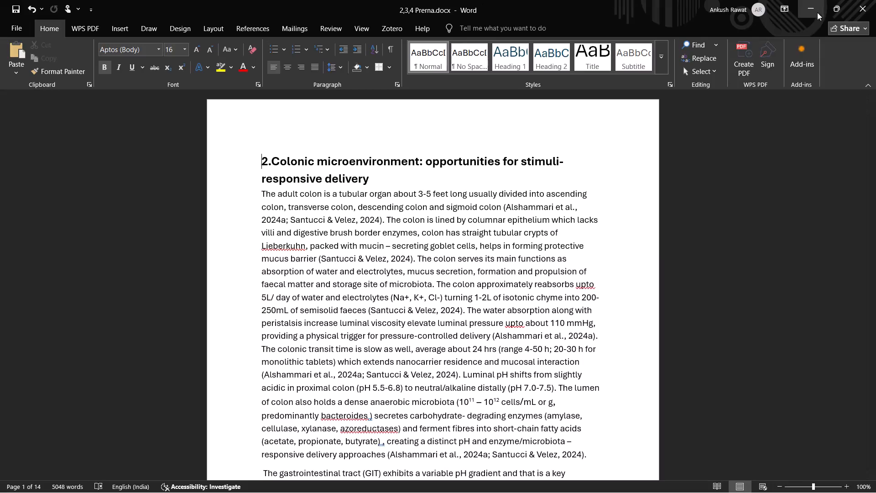
Switch to the combined book chapter draft and check the Zotero source linked to citation (10) in section 9.
left_click(813, 7)
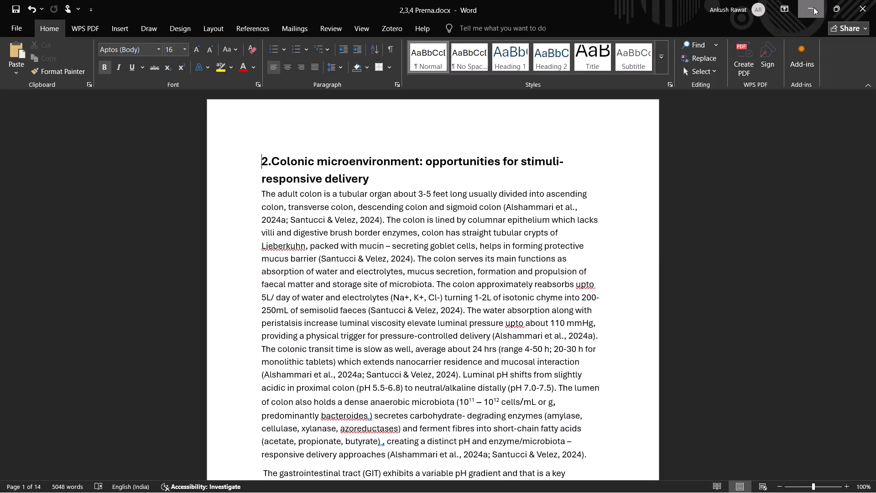
scroll(495, 334, "down", 1)
scroll(495, 334, "up", 1)
scroll(495, 334, "down", 2)
scroll(495, 335, "up", 1)
scroll(495, 335, "down", 2)
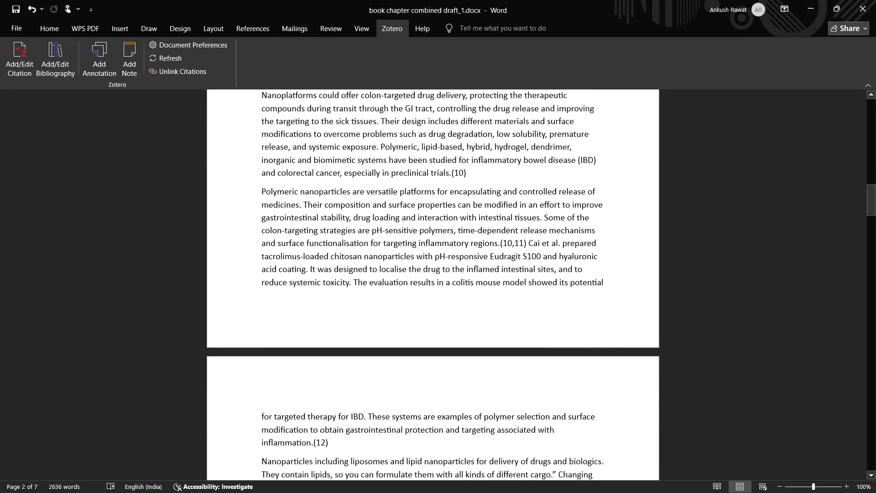
scroll(495, 335, "down", 3)
scroll(494, 336, "up", 3)
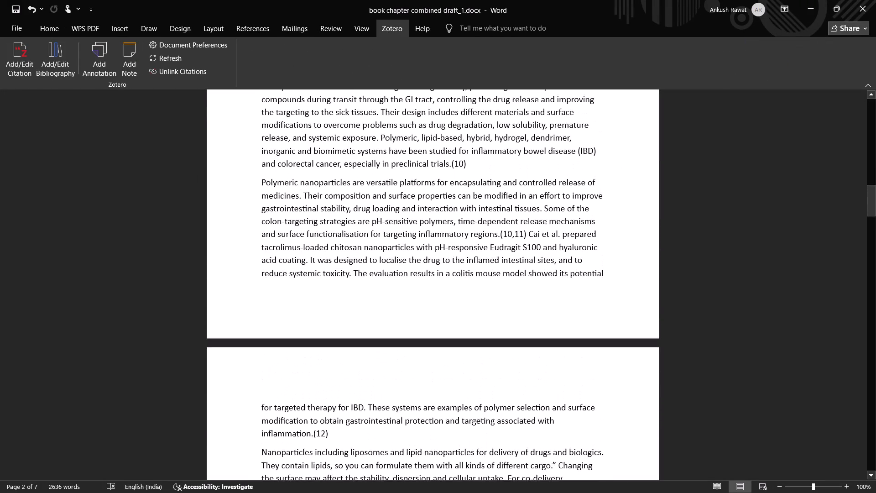
scroll(493, 332, "up", 2)
scroll(248, 242, "down", 1)
scroll(248, 242, "up", 1)
left_click(457, 220)
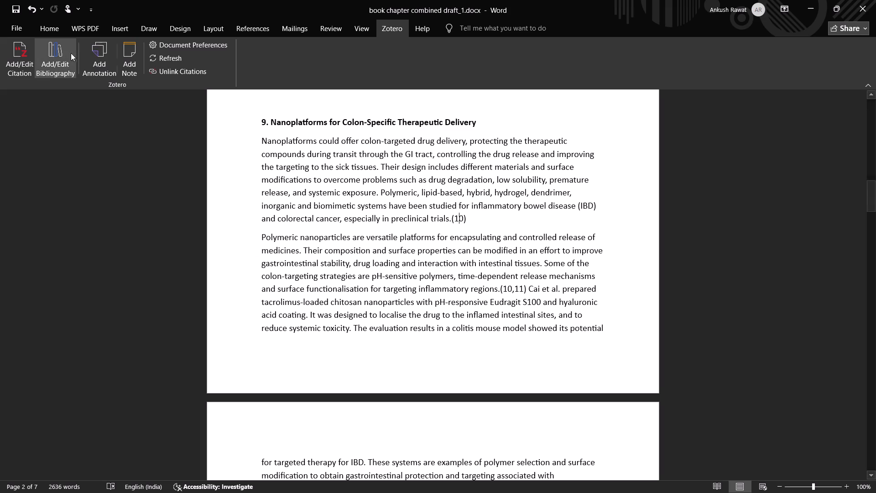
left_click(26, 60)
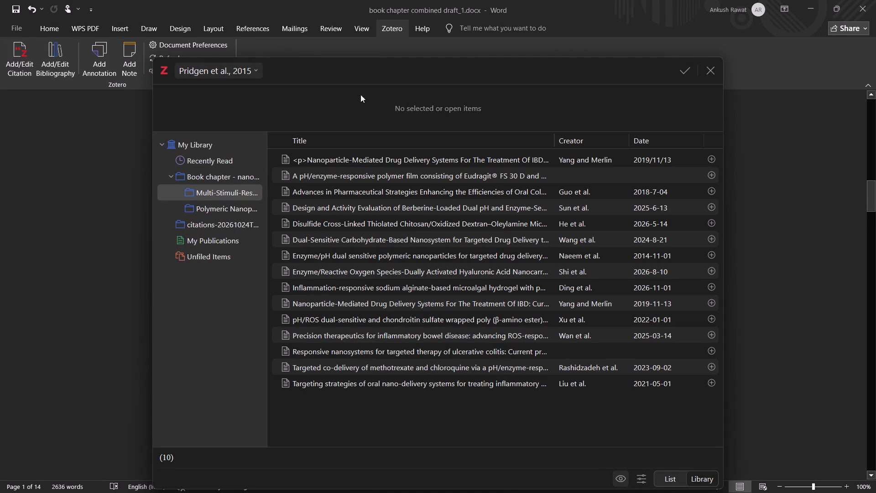
left_click(704, 75)
Check the Zotero sources linked to citations (10,11) and (12) in the polymeric nanoparticles paragraph.
scroll(494, 301, "down", 3)
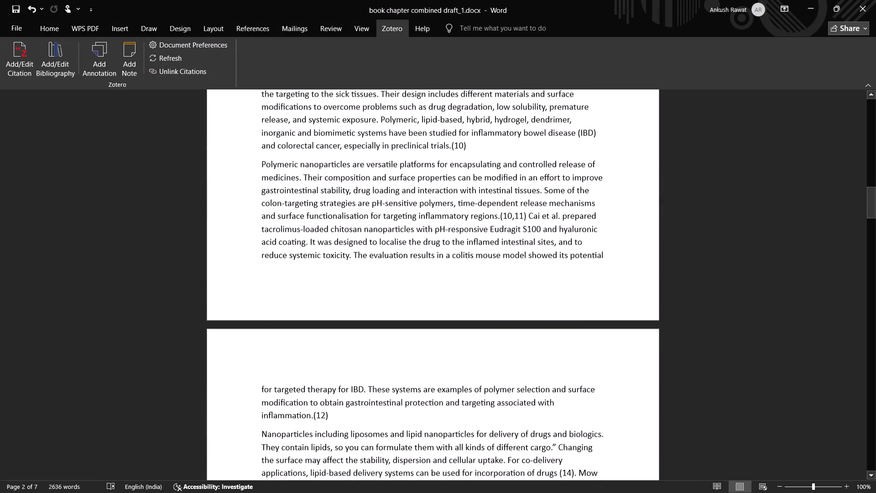
scroll(513, 251, "up", 1)
left_click(514, 237)
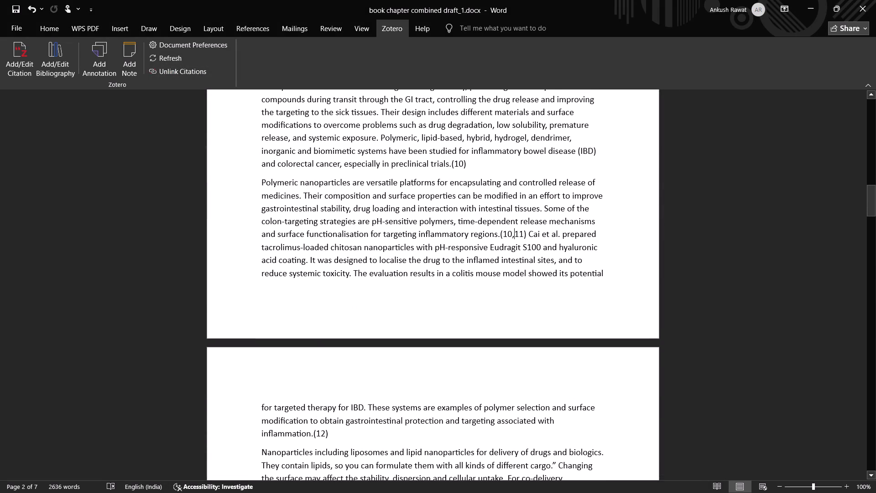
left_click(9, 65)
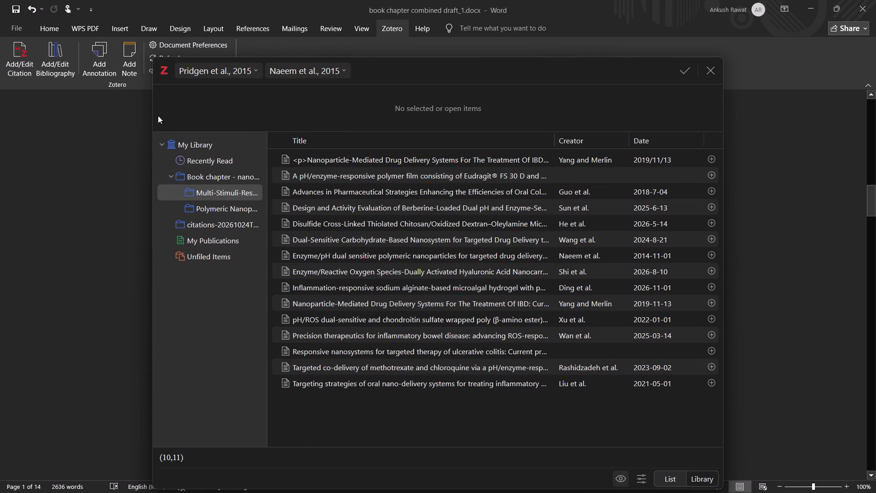
left_click(709, 74)
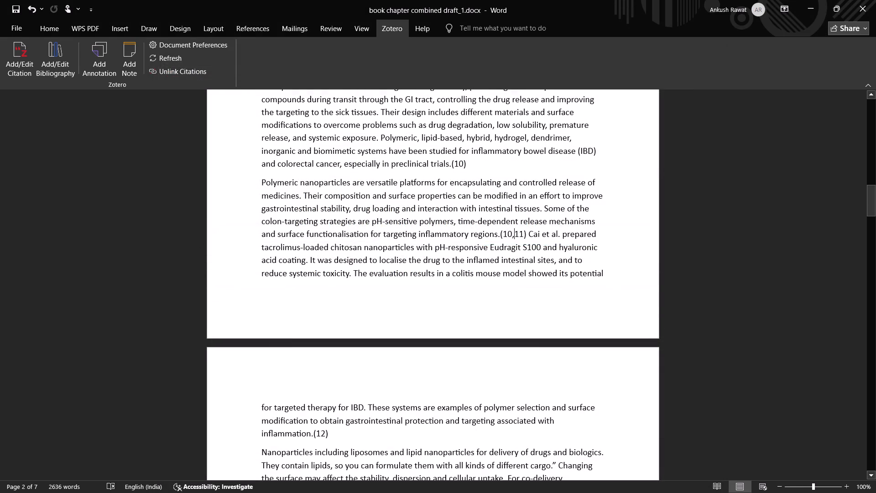
scroll(495, 315, "down", 5)
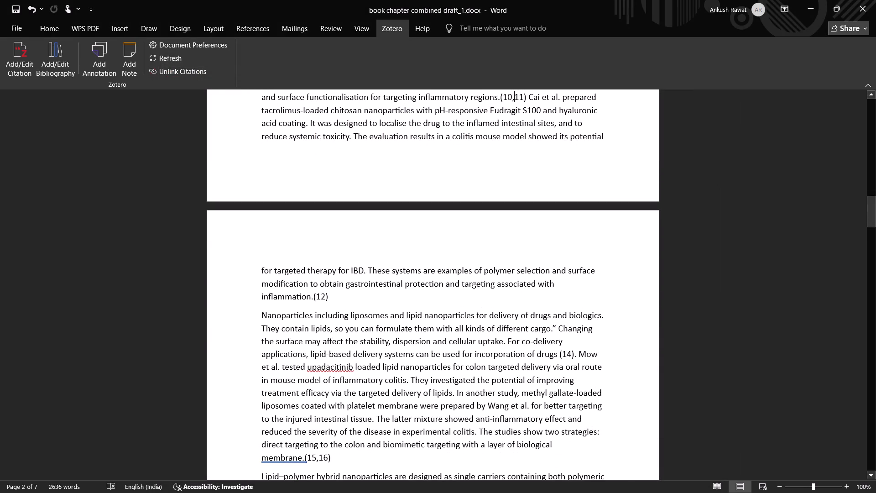
left_click(317, 295)
left_click(21, 58)
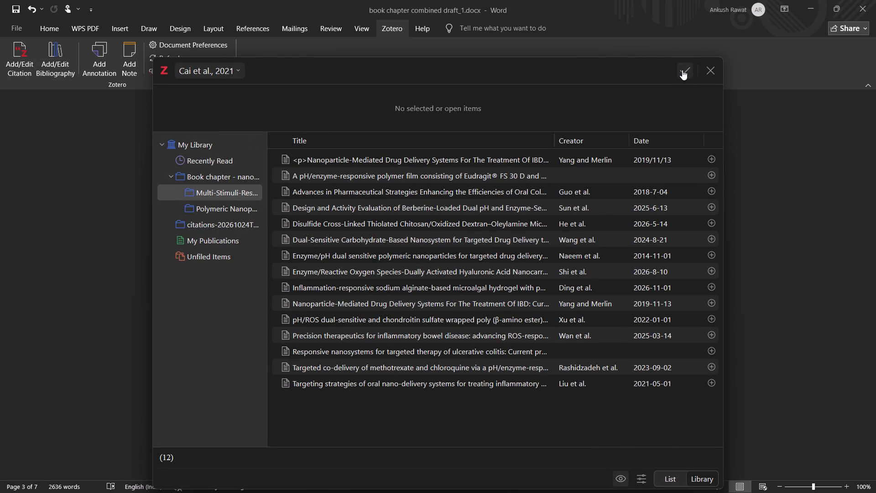
left_click(682, 70)
Check whether the (15,16) citation ending the liposome and lipid nanoparticle paragraph is a live Zotero citation.
scroll(410, 309, "down", 5)
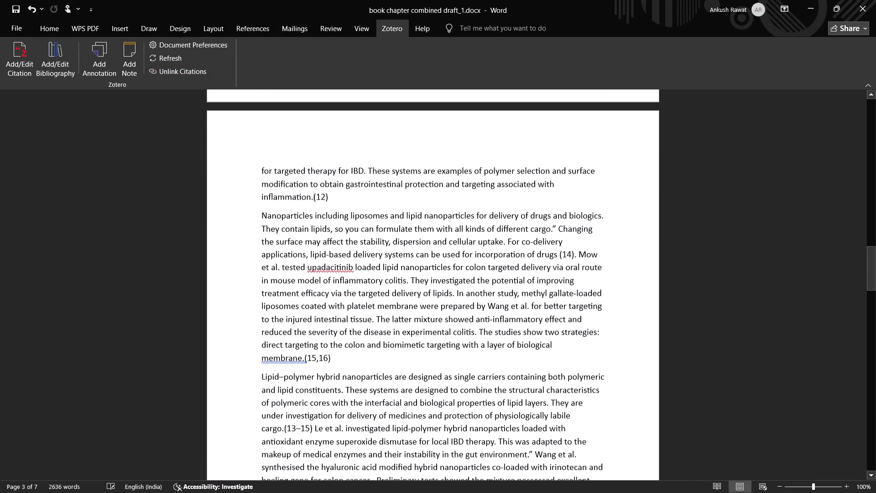
left_click(324, 324)
left_click(24, 63)
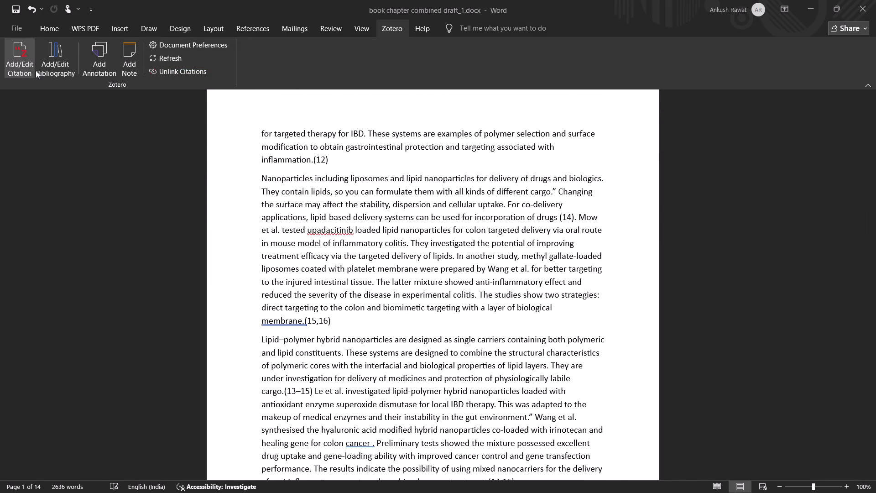
left_click(709, 72)
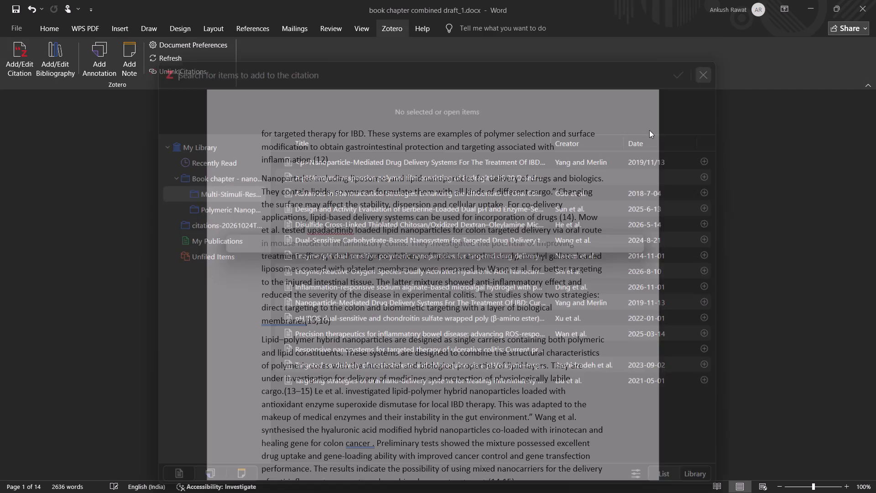
left_click(331, 322)
left_click_drag(331, 322, 313, 322)
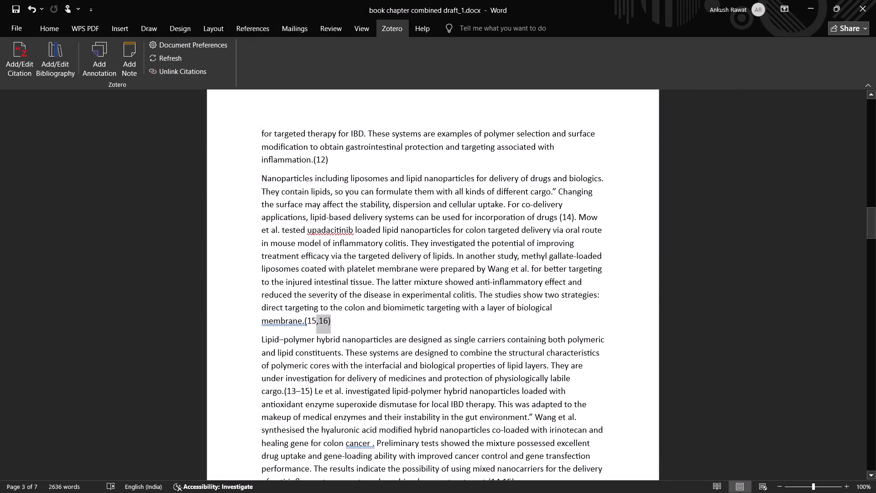
left_click_drag(313, 322, 313, 322)
left_click(346, 326)
Insert a space between "membrane." and the (15,16) citation in the lipid nanoparticle paragraph.
left_click(304, 322)
key("space")
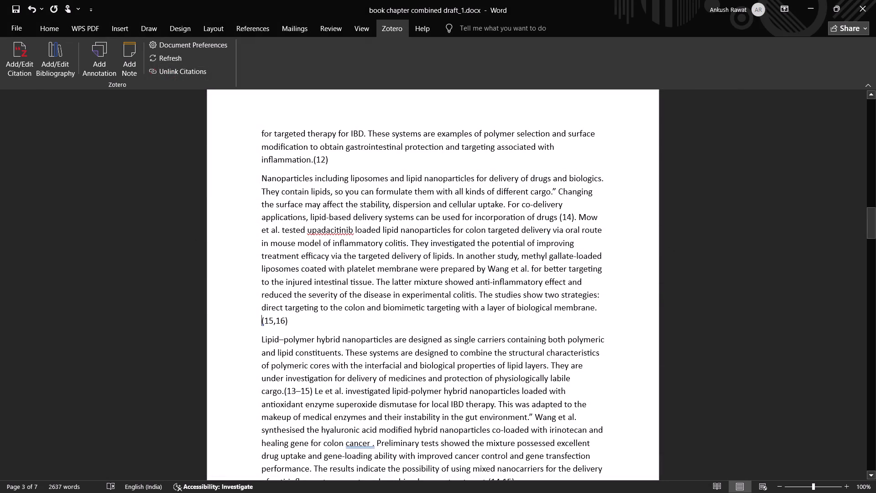
Examine the book chapter's polymeric nanoparticle collection in Zotero and bibliography entries 14 to 20 for the sources behind (15,16).
left_click(604, 312)
left_click(15, 57)
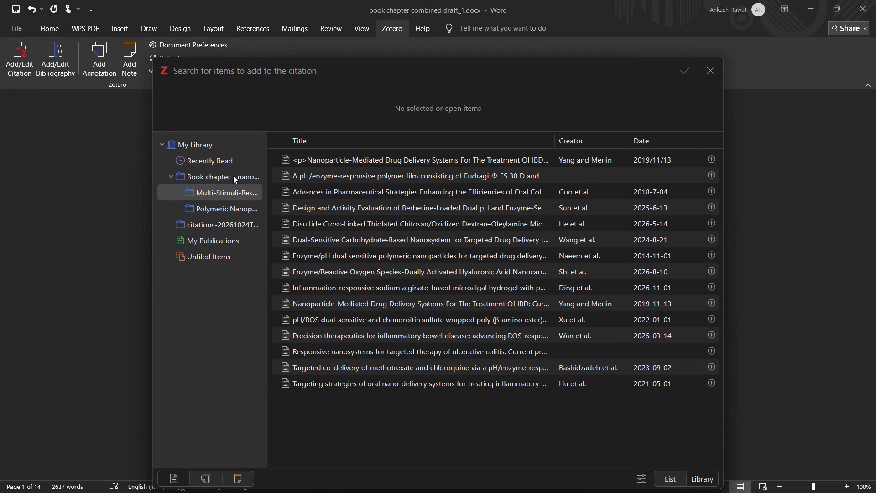
left_click(204, 205)
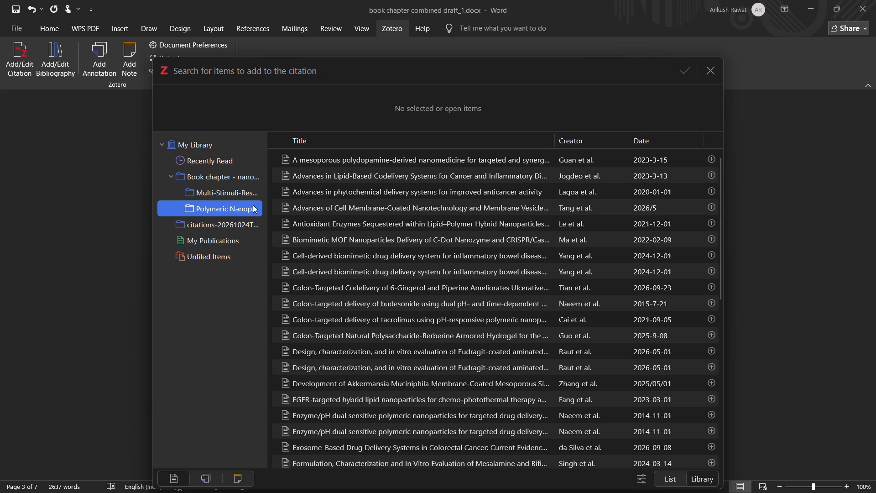
left_click(708, 73)
middle_click_drag(409, 241, 410, 281)
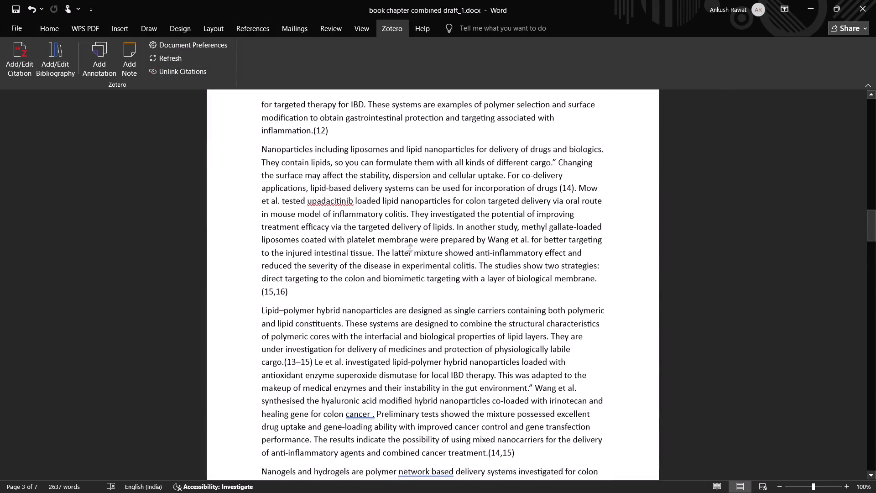
middle_click_drag(410, 281, 411, 325)
middle_click_drag(412, 317, 417, 284)
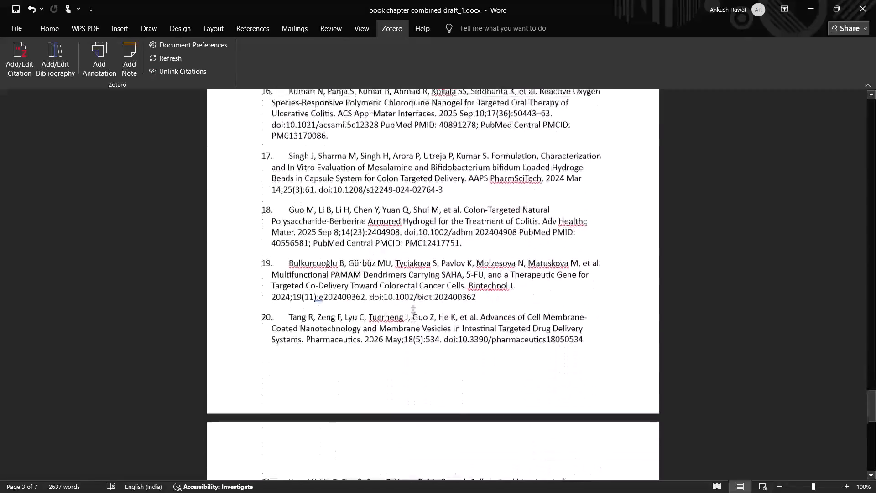
middle_click_drag(417, 284, 419, 270)
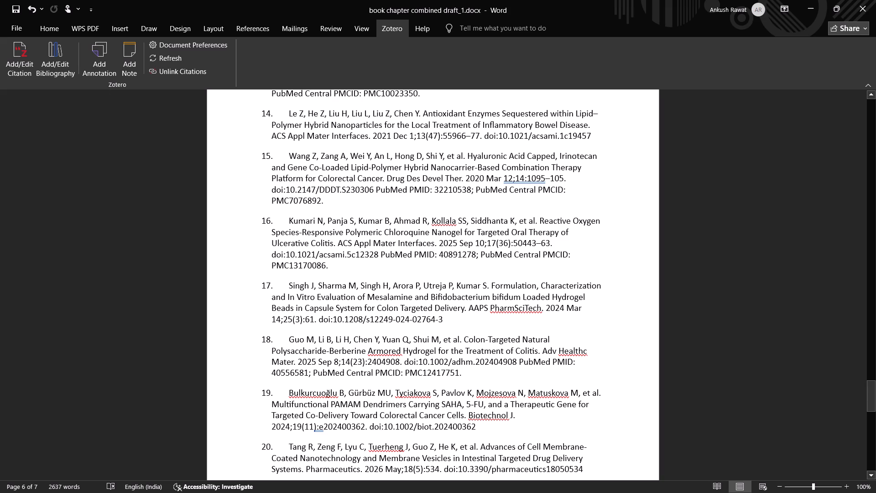
left_click(21, 61)
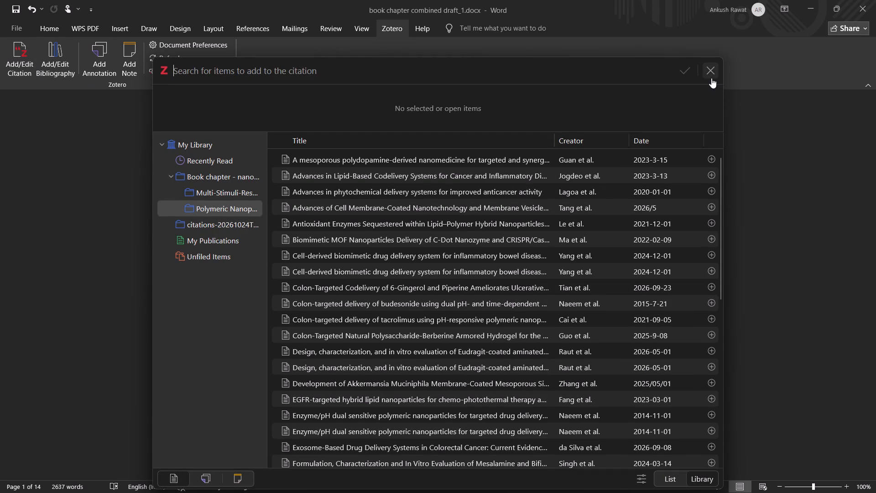
left_click(712, 78)
Return to the lipid nanoparticle paragraph and start a new Zotero citation after "biological membrane.".
middle_click_drag(529, 349, 522, 246)
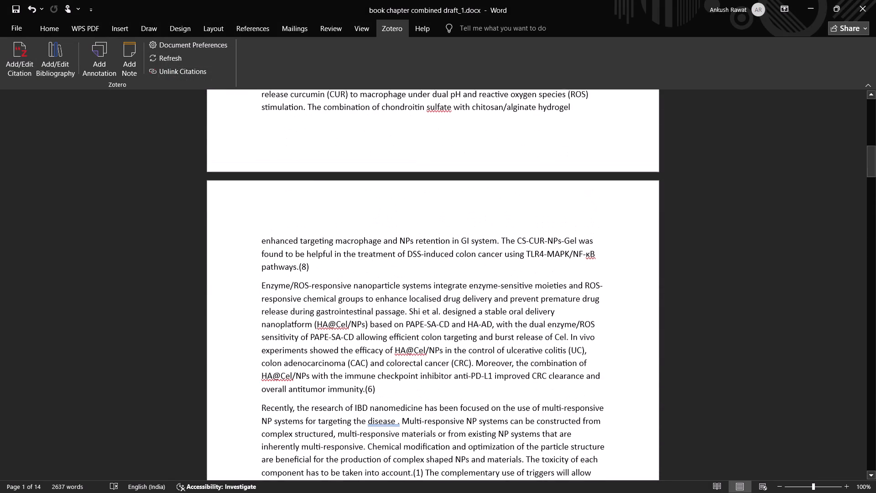
middle_click_drag(479, 357, 473, 332)
middle_click_drag(464, 310, 461, 353)
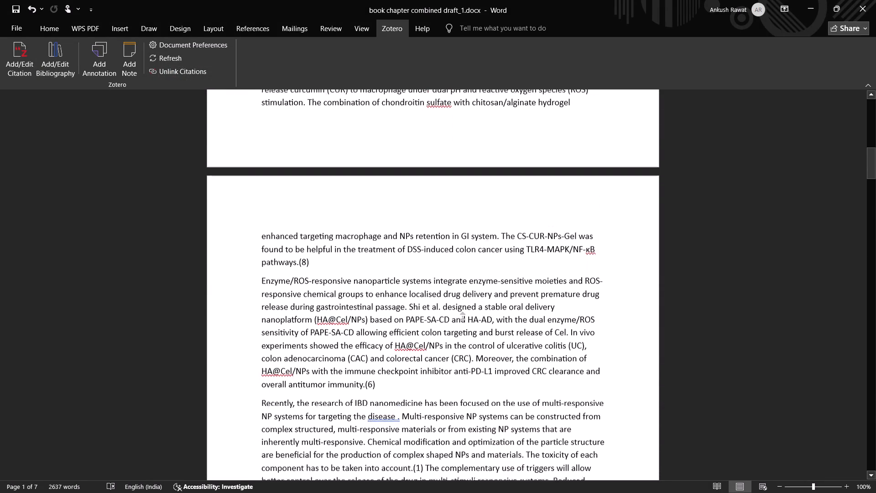
middle_click_drag(461, 353, 463, 387)
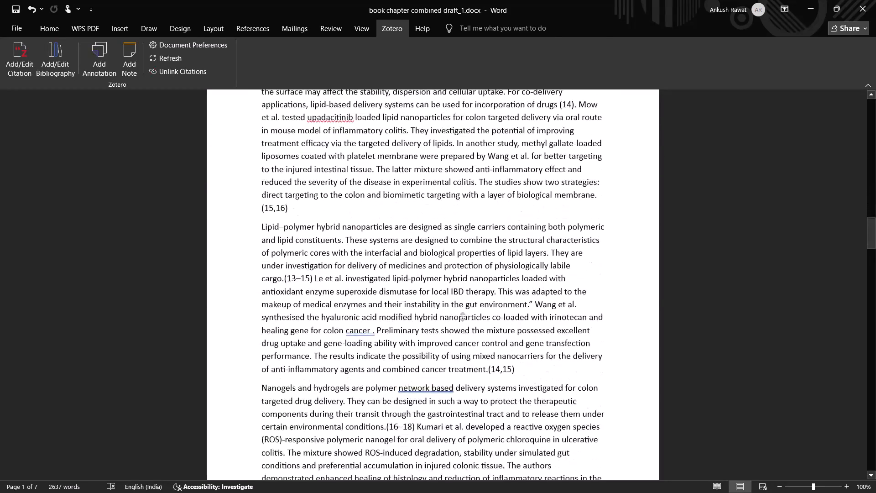
middle_click_drag(463, 387, 464, 386)
middle_click_drag(446, 332, 446, 311)
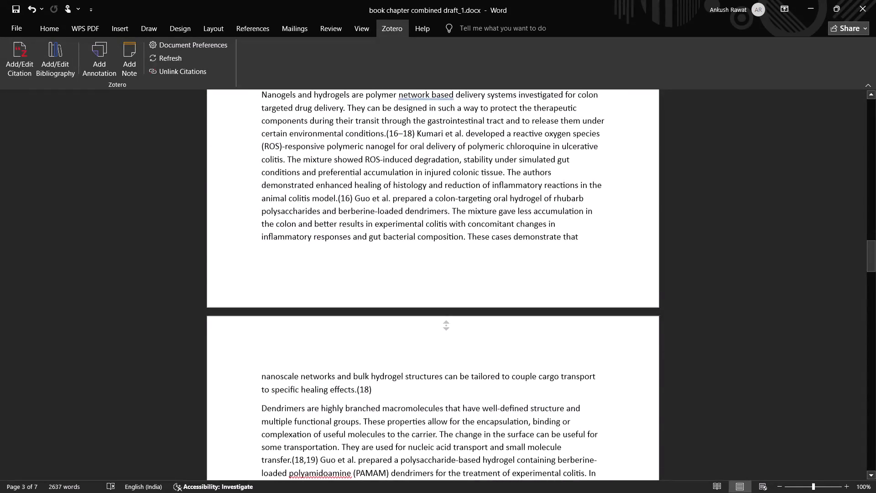
middle_click_drag(446, 311, 445, 288)
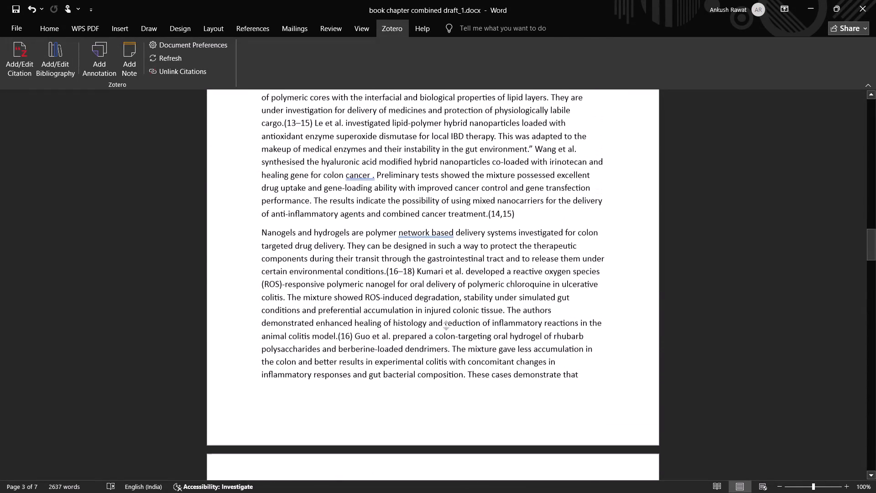
middle_click_drag(445, 288, 444, 282)
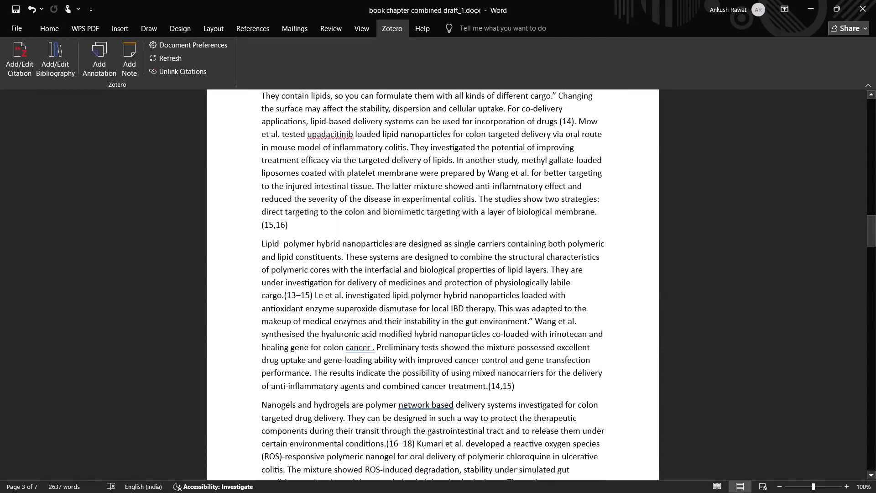
left_click(13, 54)
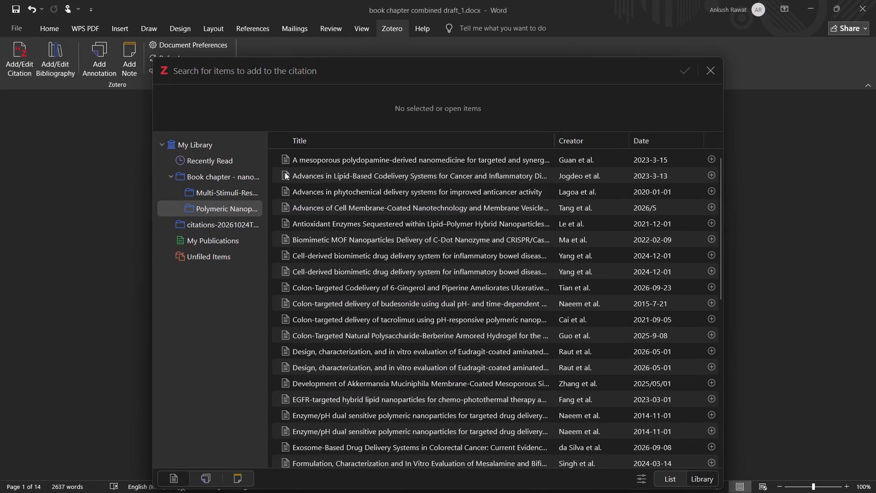
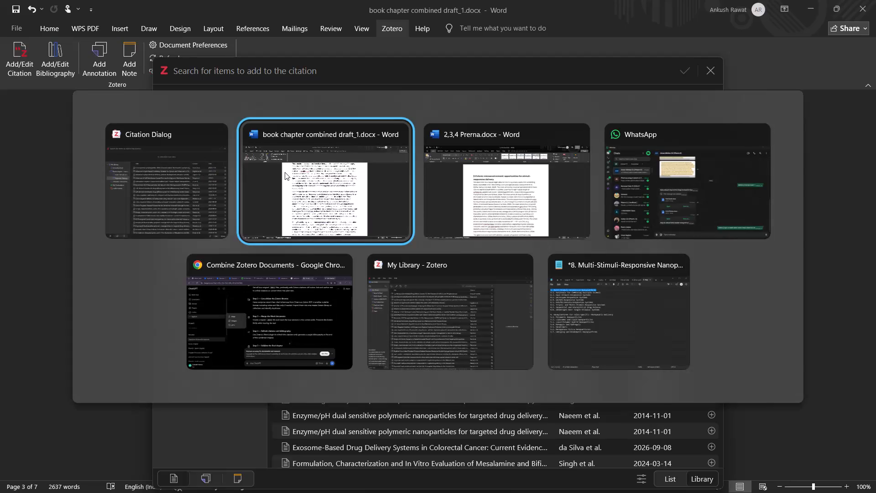
Switch to Zotero and look through the item list of My Library.
key("alt+Tab")
key("alt+Tab")
key("alt+Tab")
key("alt+Tab")
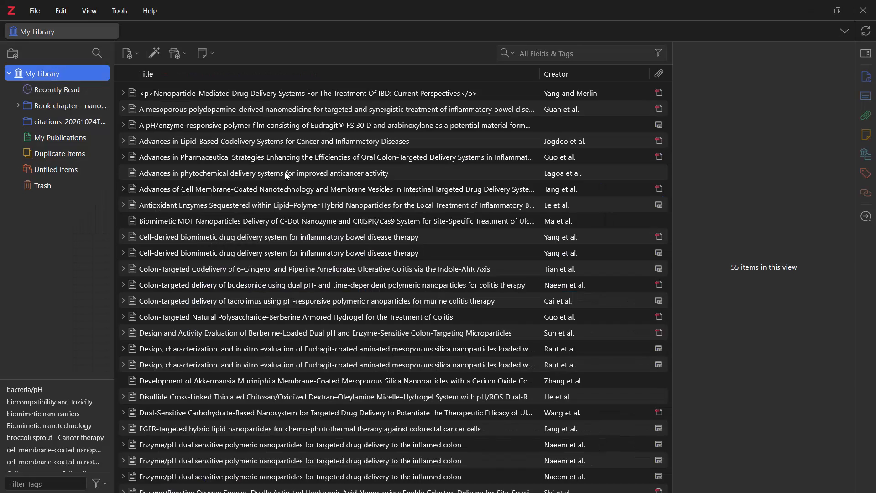
left_click(41, 72)
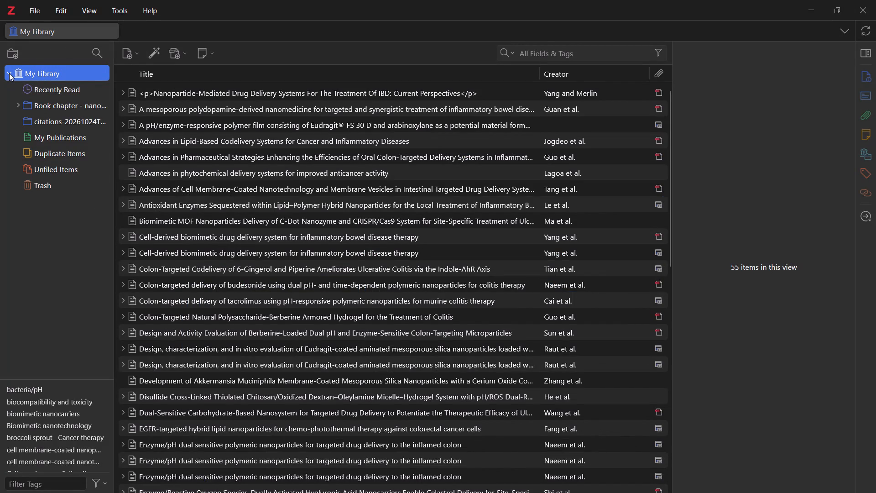
left_click(9, 73)
left_click(16, 73)
left_click(6, 74)
scroll(278, 242, "down", 2)
scroll(300, 288, "up", 2)
scroll(301, 291, "down", 1)
scroll(302, 292, "up", 1)
scroll(308, 311, "down", 1)
scroll(308, 313, "up", 1)
scroll(308, 314, "down", 1)
scroll(308, 315, "up", 1)
scroll(308, 316, "down", 2)
scroll(322, 346, "up", 2)
scroll(323, 345, "down", 2)
scroll(324, 345, "up", 9)
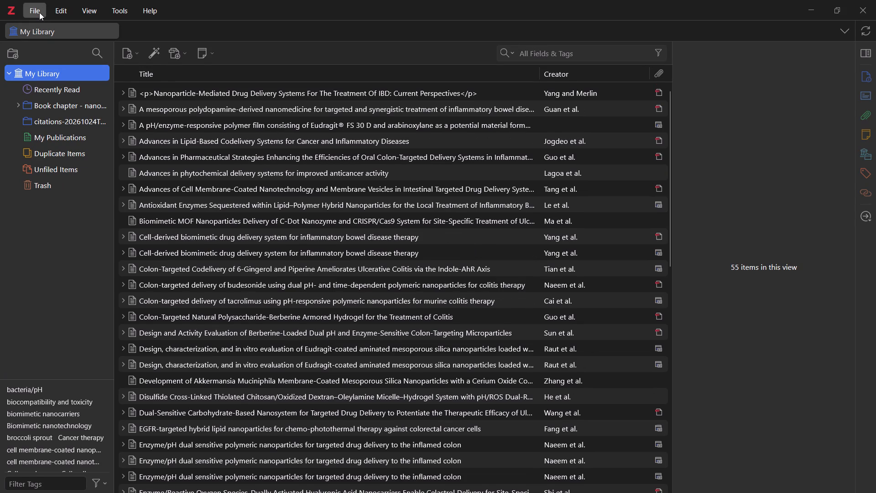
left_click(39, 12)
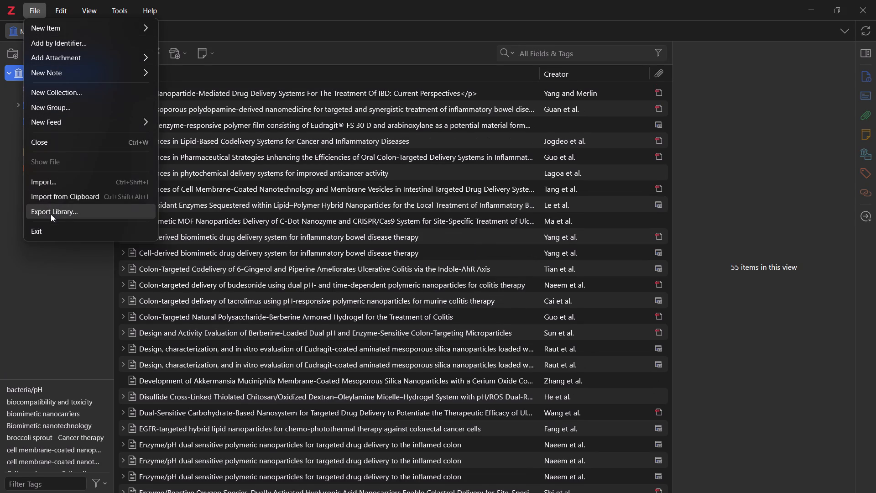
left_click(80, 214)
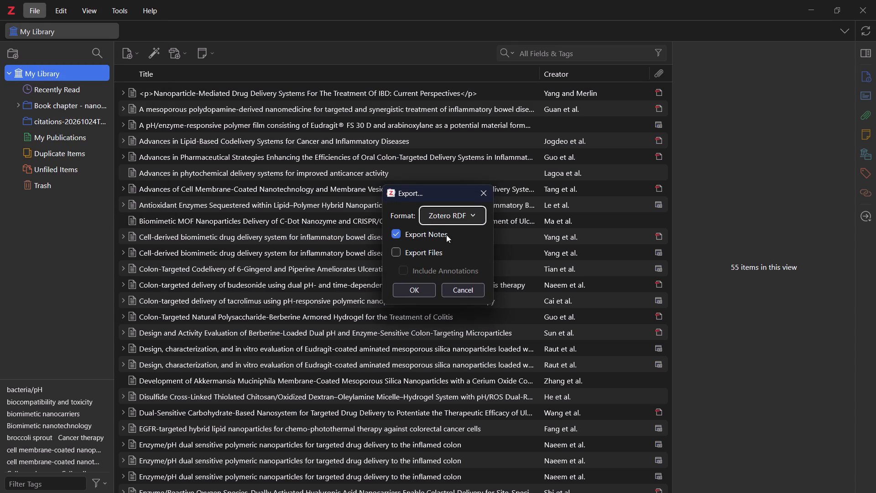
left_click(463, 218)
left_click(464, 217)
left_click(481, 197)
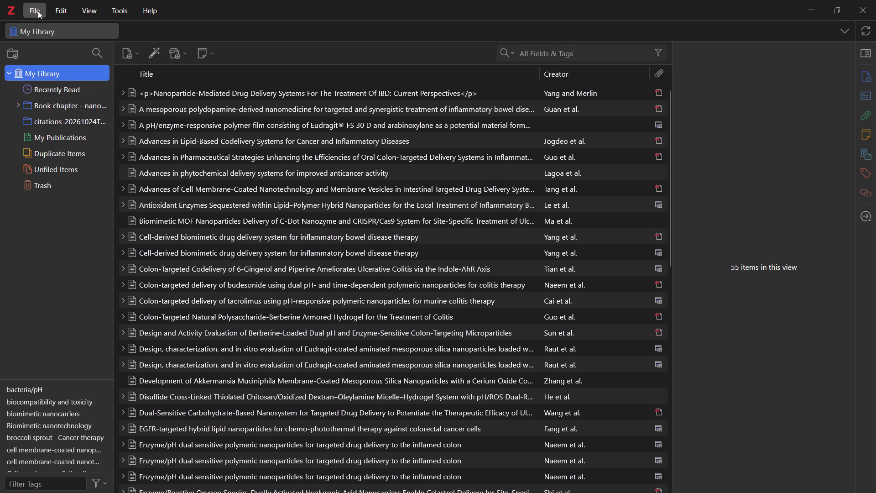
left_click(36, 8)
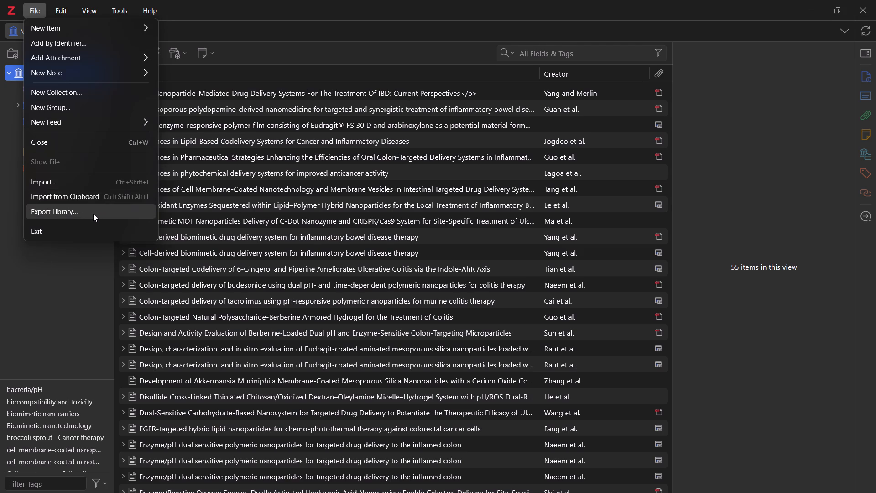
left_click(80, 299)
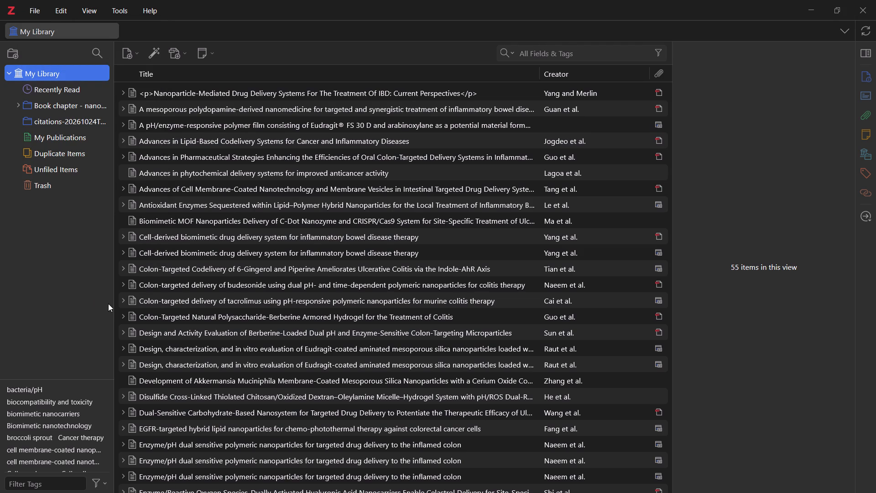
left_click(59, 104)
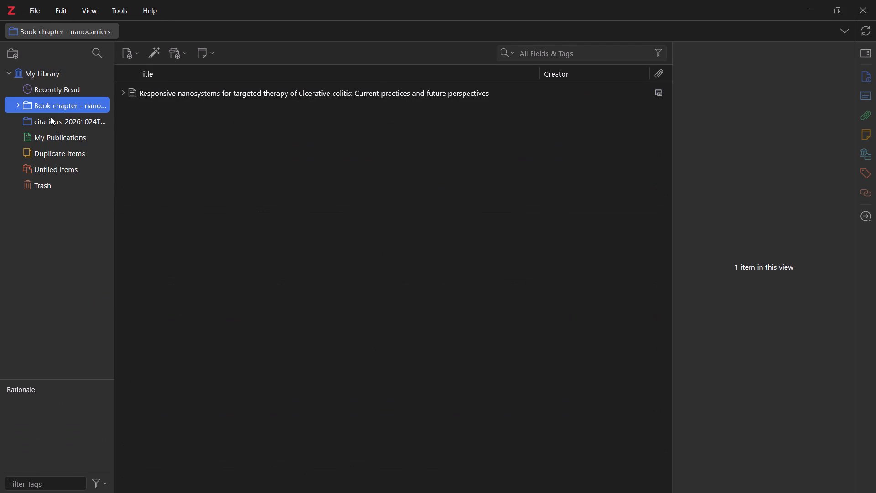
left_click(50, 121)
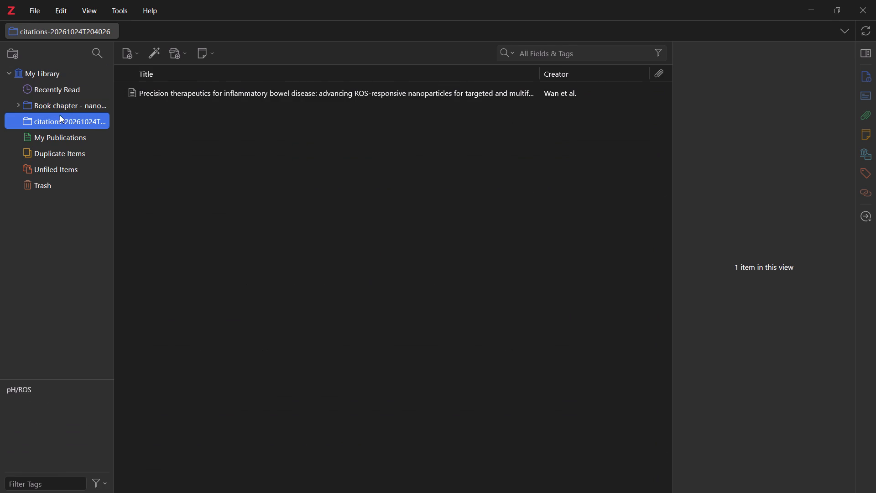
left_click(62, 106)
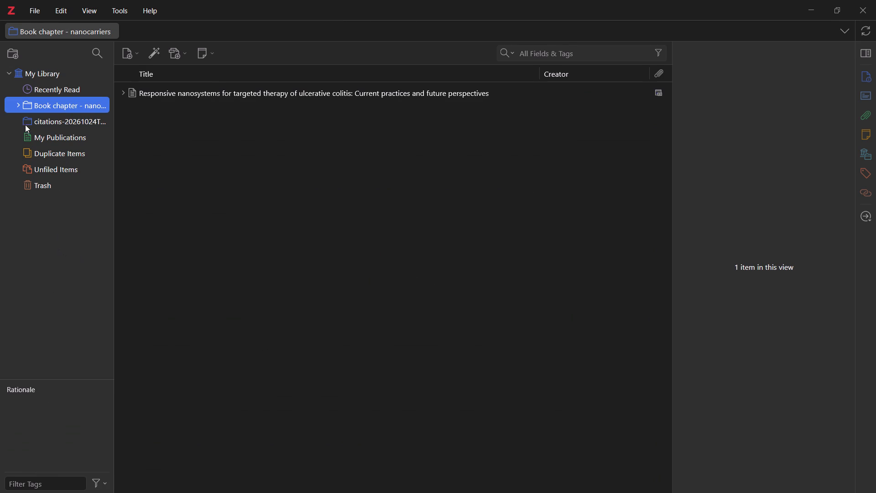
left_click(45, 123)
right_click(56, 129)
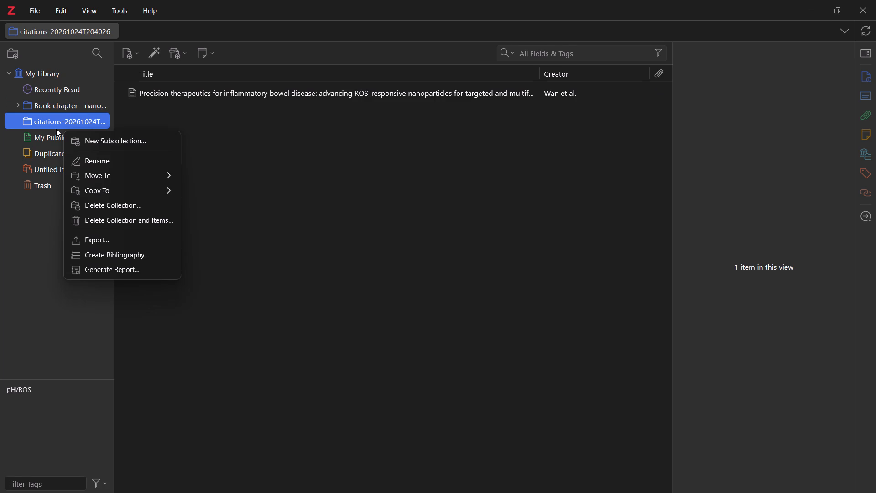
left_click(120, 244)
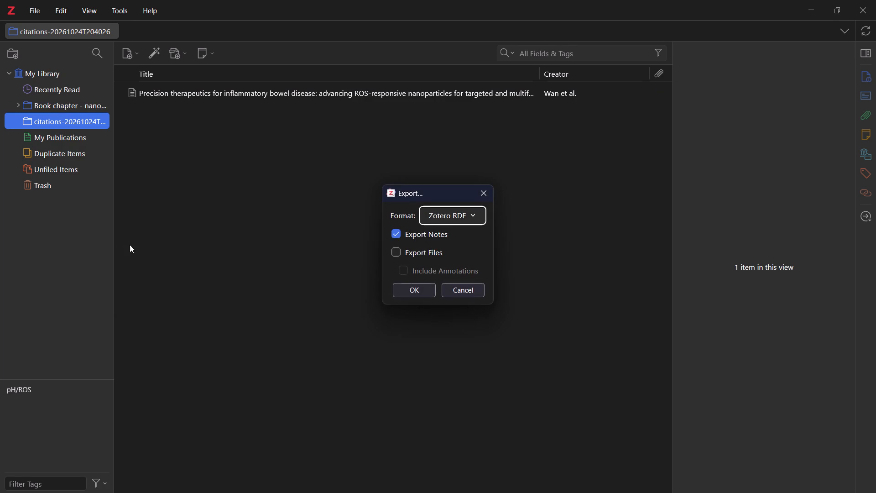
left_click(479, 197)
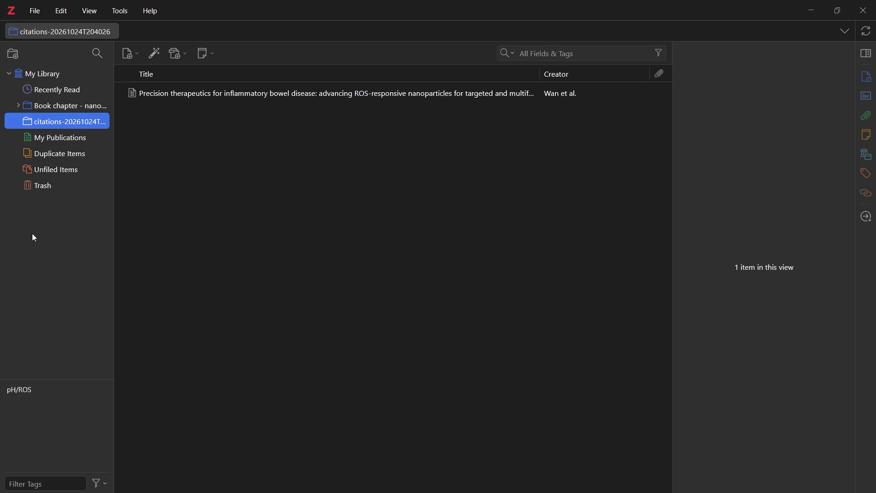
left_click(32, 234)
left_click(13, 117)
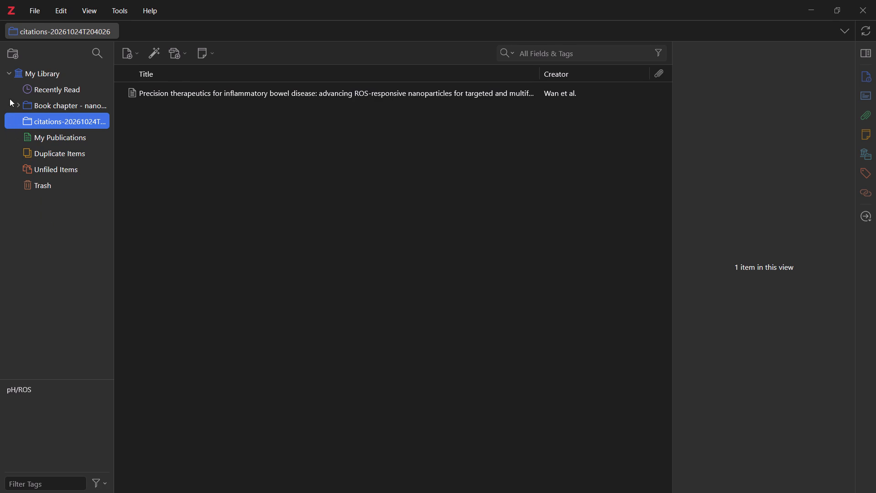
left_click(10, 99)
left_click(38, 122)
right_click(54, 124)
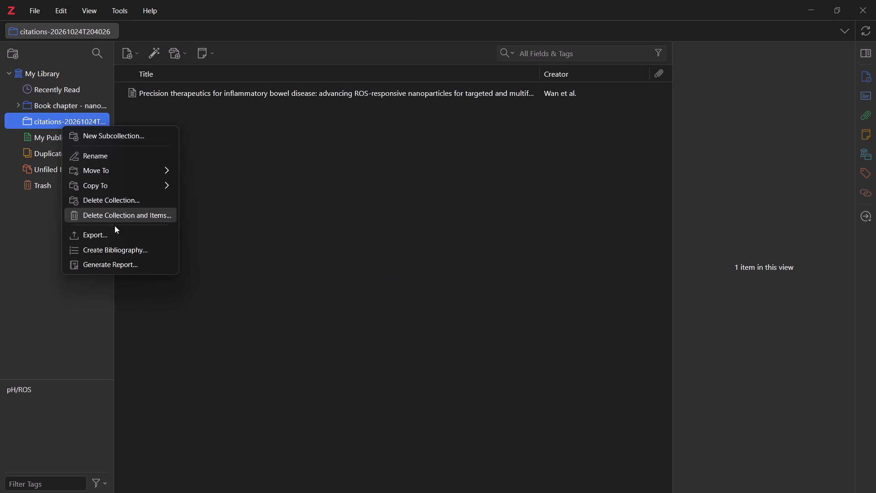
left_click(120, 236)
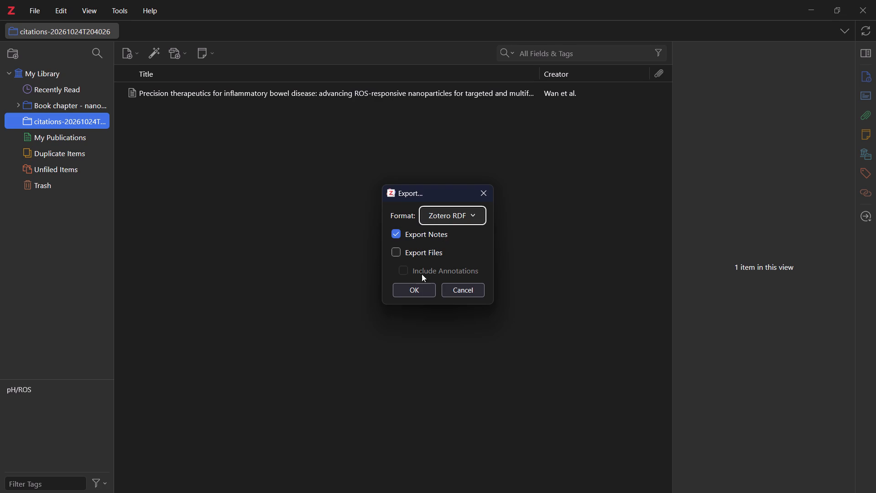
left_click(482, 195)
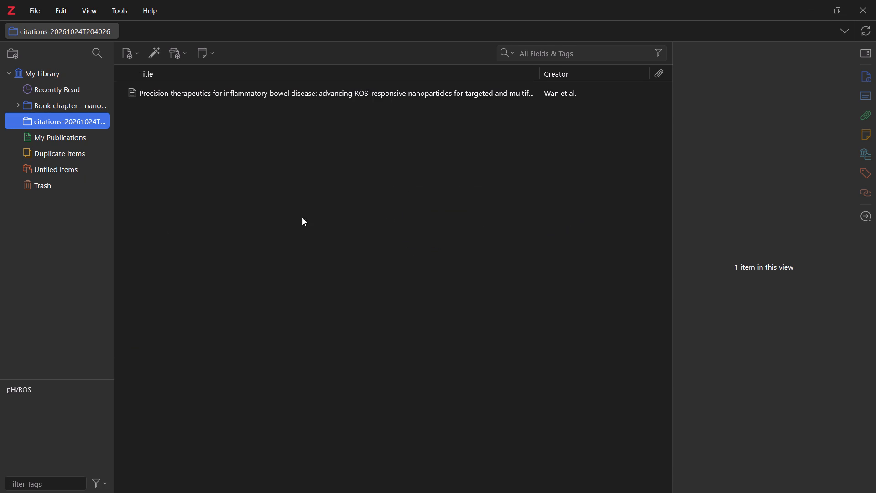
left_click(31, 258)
Start an import of references into the Zotero library.
left_click(29, 11)
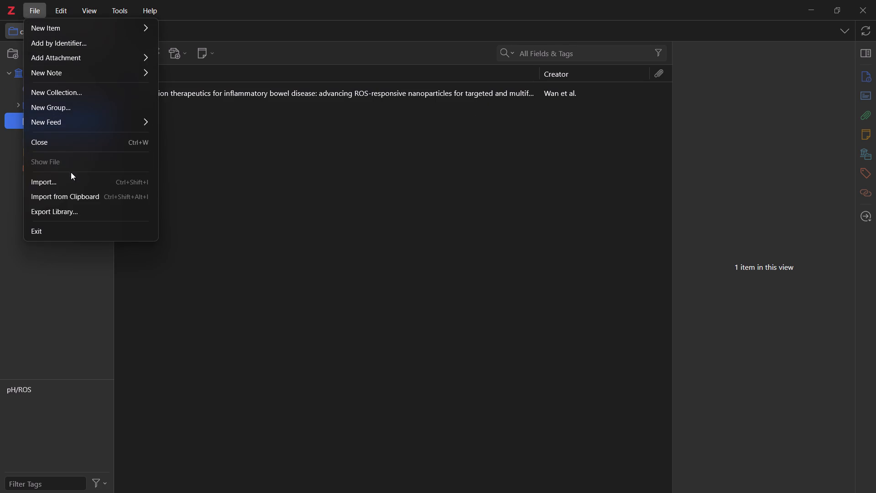
left_click(70, 175)
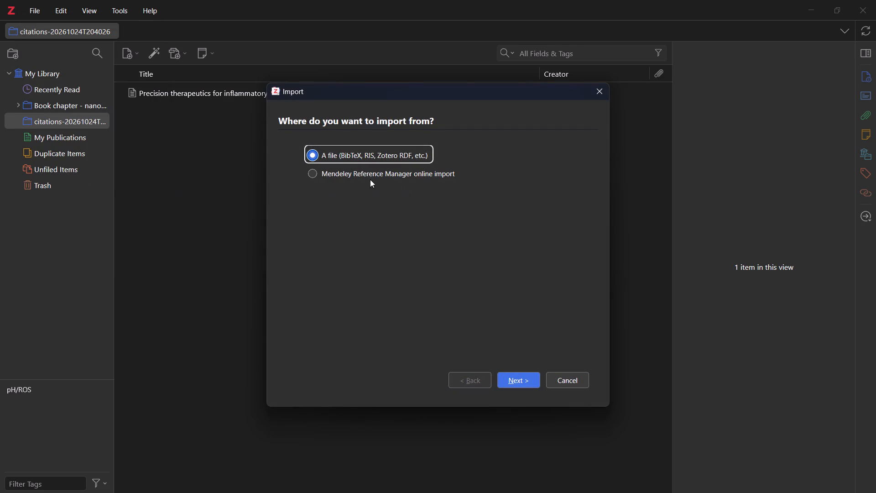